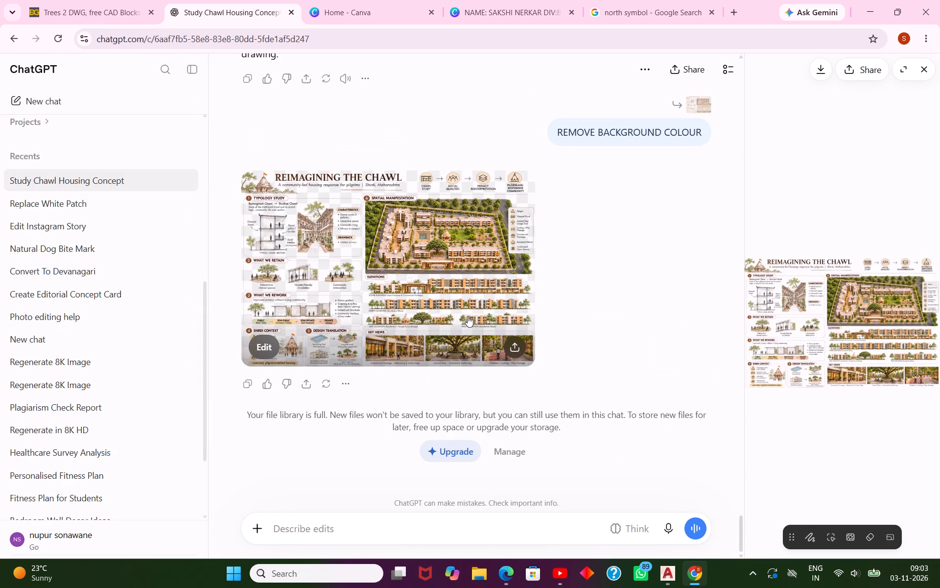
Switch to the Canva sheet design and review the drawings laid out on pages 1 and 2.
{"action": "left_click", "coordinate": [385, 14]}
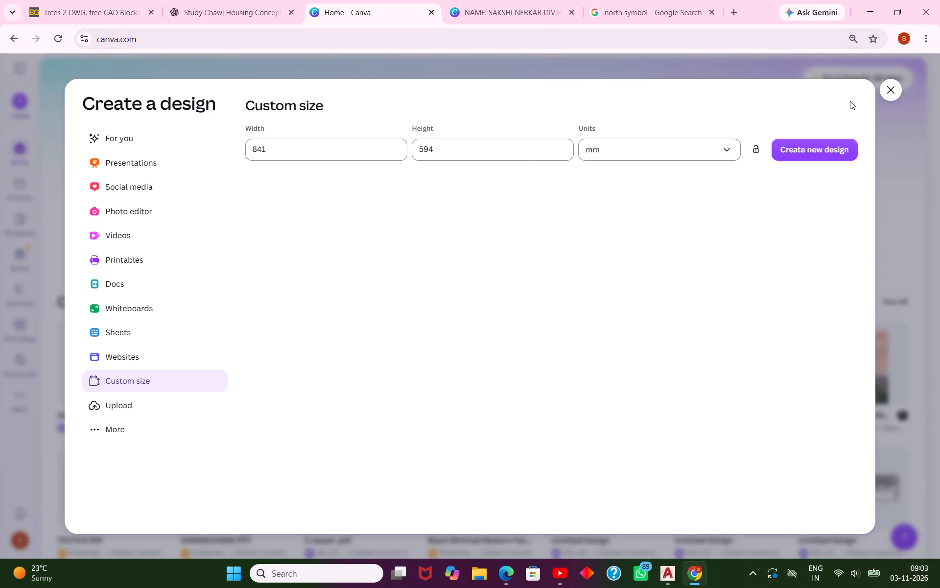
{"action": "left_click", "coordinate": [542, 19]}
{"action": "scroll", "coordinate": [568, 261], "scroll_direction": "down", "scroll_amount": 3}
{"action": "scroll", "coordinate": [568, 261], "scroll_direction": "up", "scroll_amount": 3}
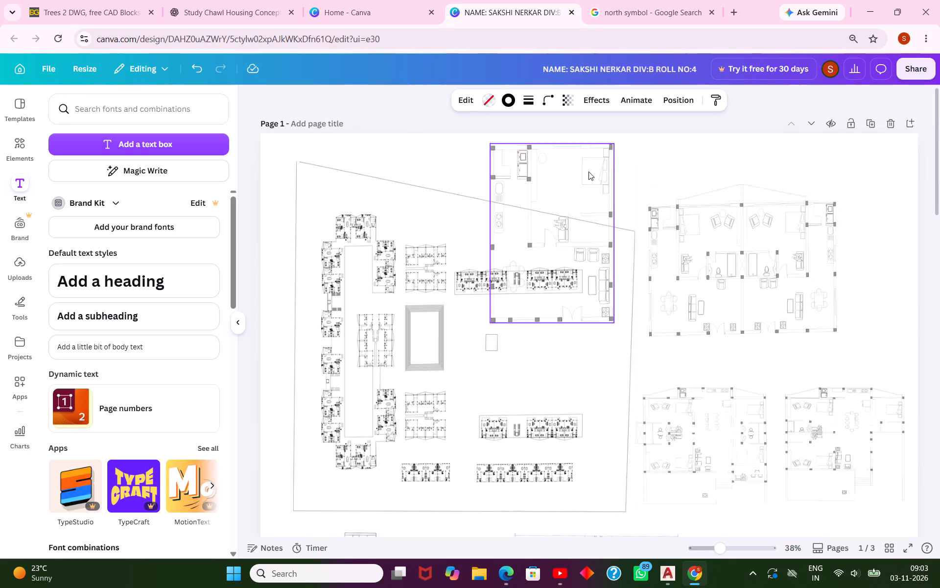
{"action": "scroll", "coordinate": [588, 172], "scroll_direction": "down", "scroll_amount": 2}
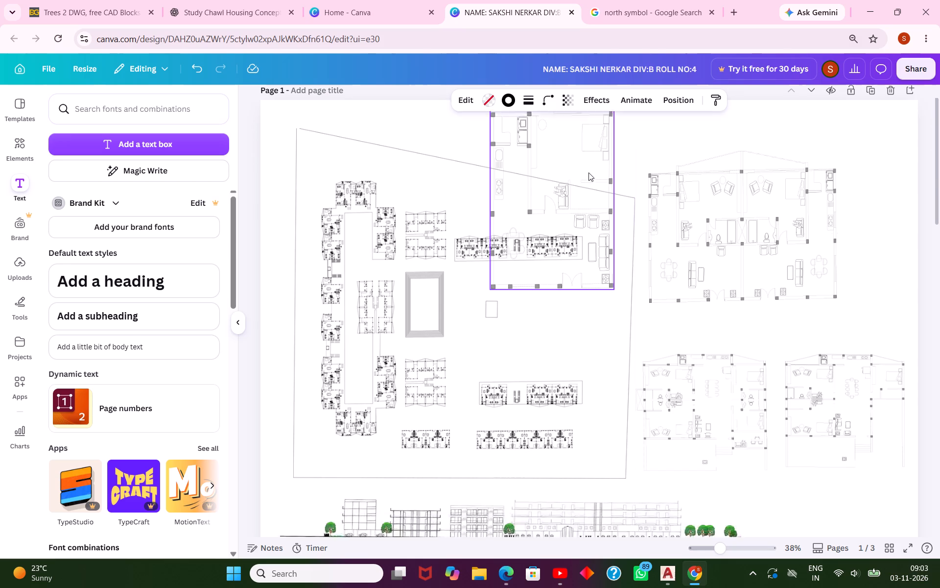
{"action": "scroll", "coordinate": [588, 172], "scroll_direction": "down", "scroll_amount": 9}
{"action": "scroll", "coordinate": [588, 172], "scroll_direction": "up", "scroll_amount": 6}
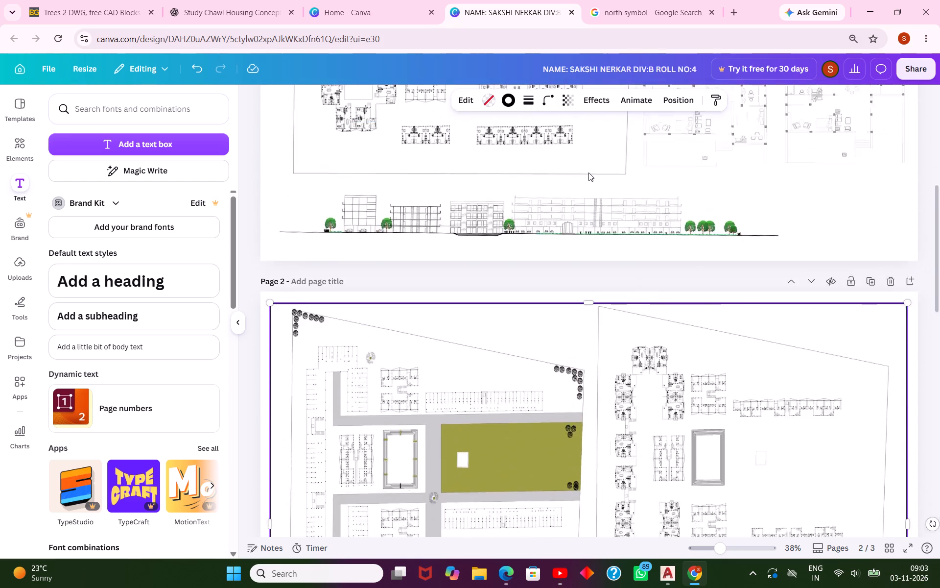
{"action": "scroll", "coordinate": [588, 172], "scroll_direction": "up", "scroll_amount": 4}
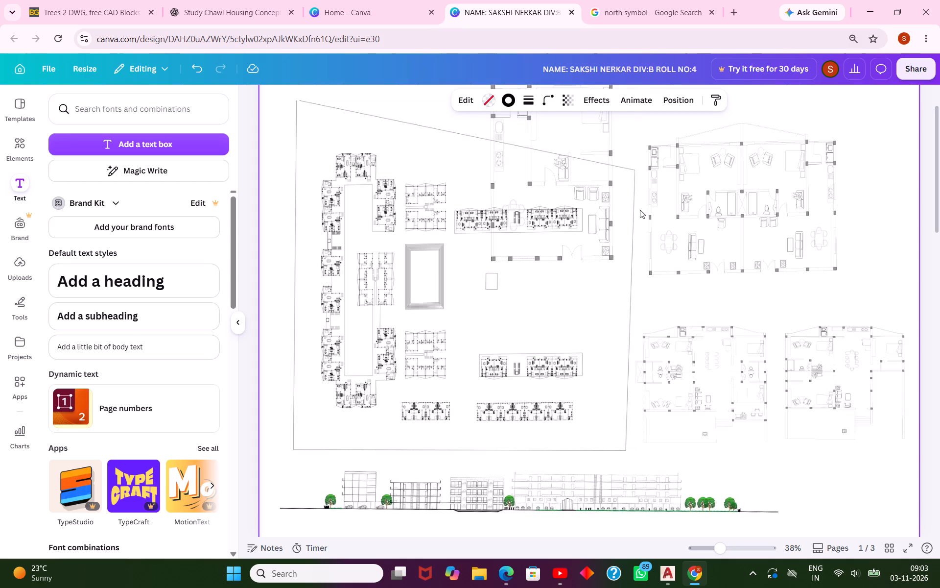
{"action": "scroll", "coordinate": [777, 198], "scroll_direction": "up", "scroll_amount": 1}
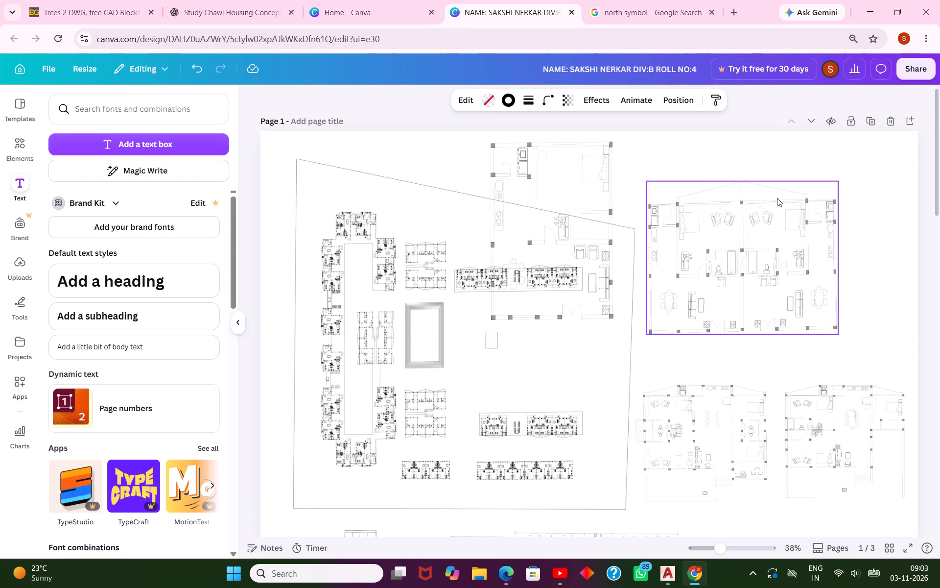
{"action": "scroll", "coordinate": [777, 198], "scroll_direction": "down", "scroll_amount": 1}
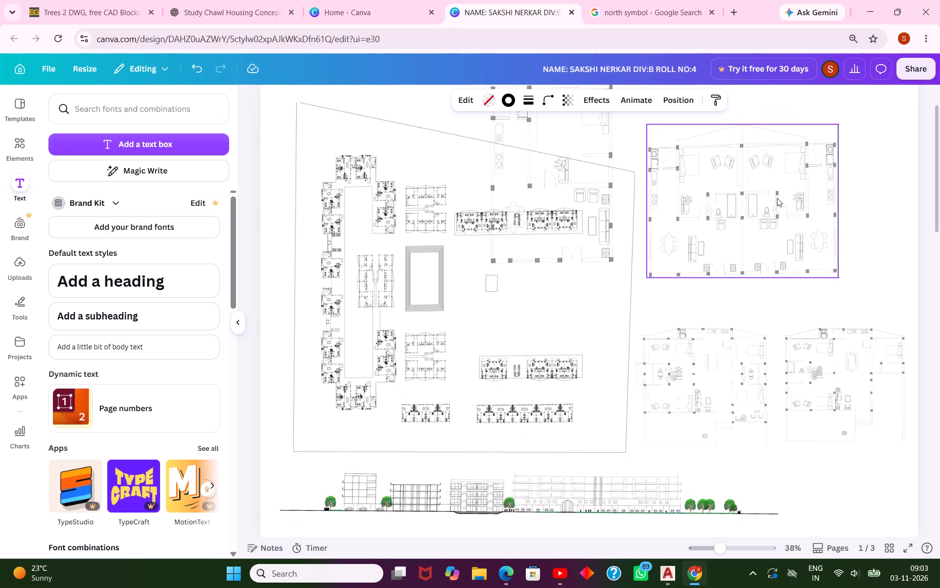
Make page 1's lower floor plan nearest the site plan slightly smaller and move it closer to its neighbour, aligning their bottom edges.
{"action": "left_click", "coordinate": [708, 366]}
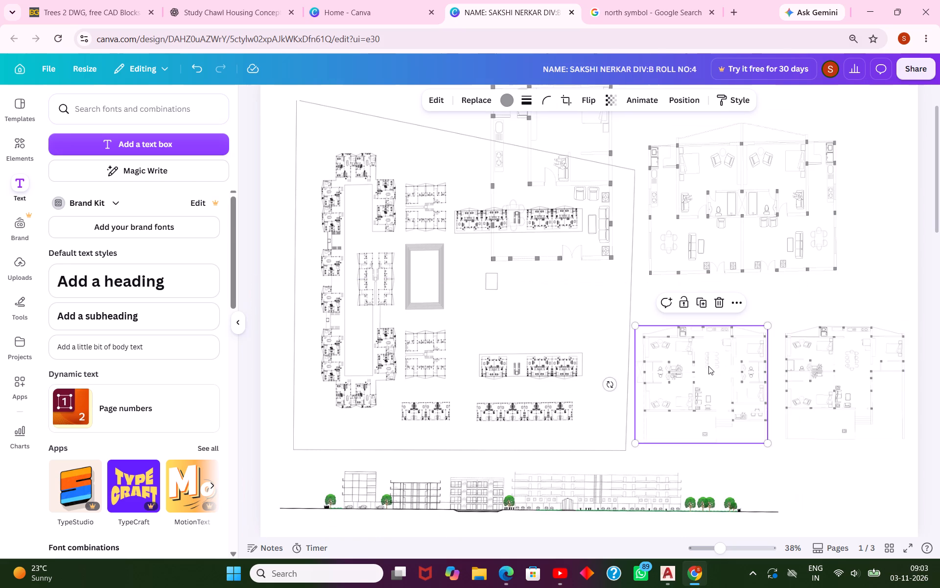
{"action": "left_click_drag", "start_coordinate": [771, 328], "coordinate": [733, 359]}
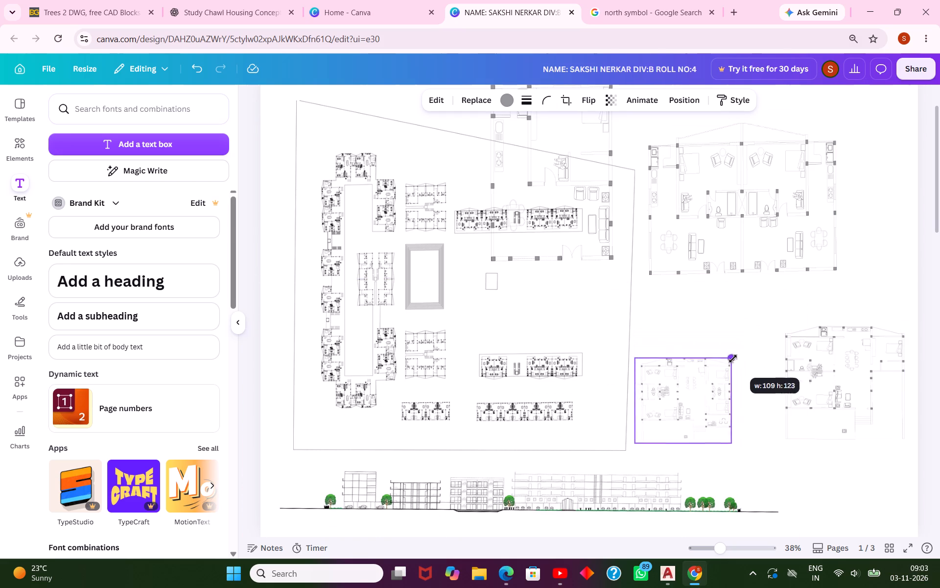
{"action": "left_click_drag", "start_coordinate": [733, 359], "coordinate": [725, 371]}
{"action": "left_click_drag", "start_coordinate": [684, 398], "coordinate": [766, 436]}
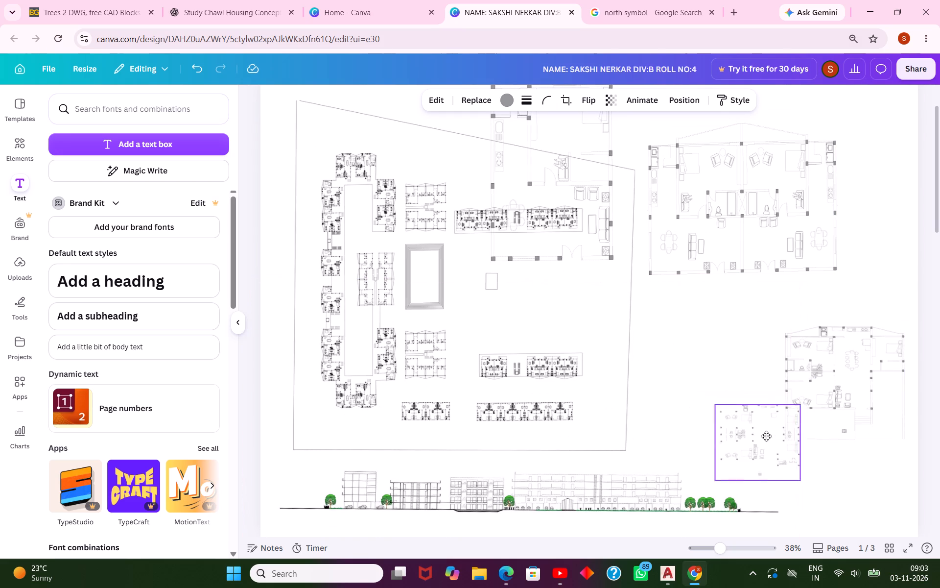
{"action": "left_click_drag", "start_coordinate": [766, 436], "coordinate": [698, 396]}
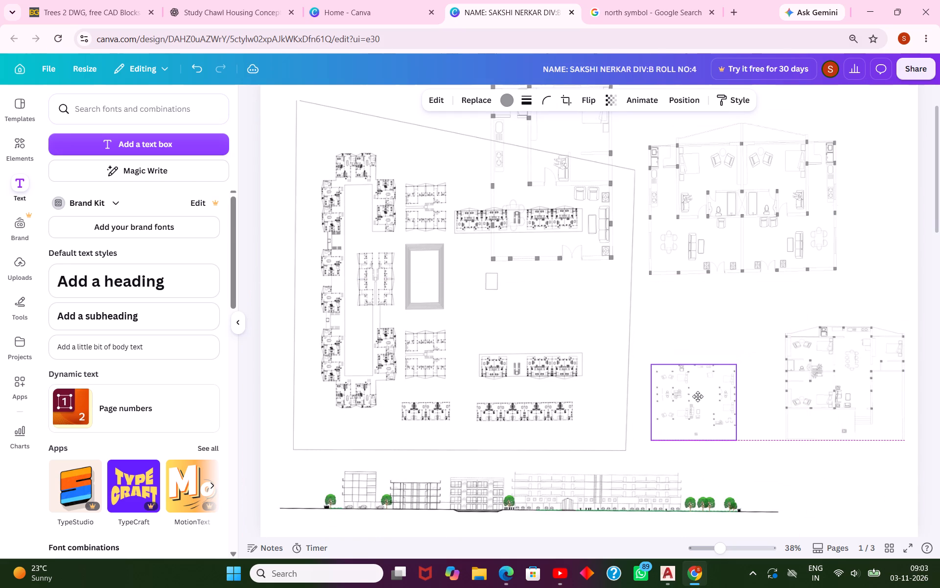
{"action": "left_click_drag", "start_coordinate": [698, 396], "coordinate": [698, 397]}
{"action": "left_click_drag", "start_coordinate": [730, 366], "coordinate": [753, 324]}
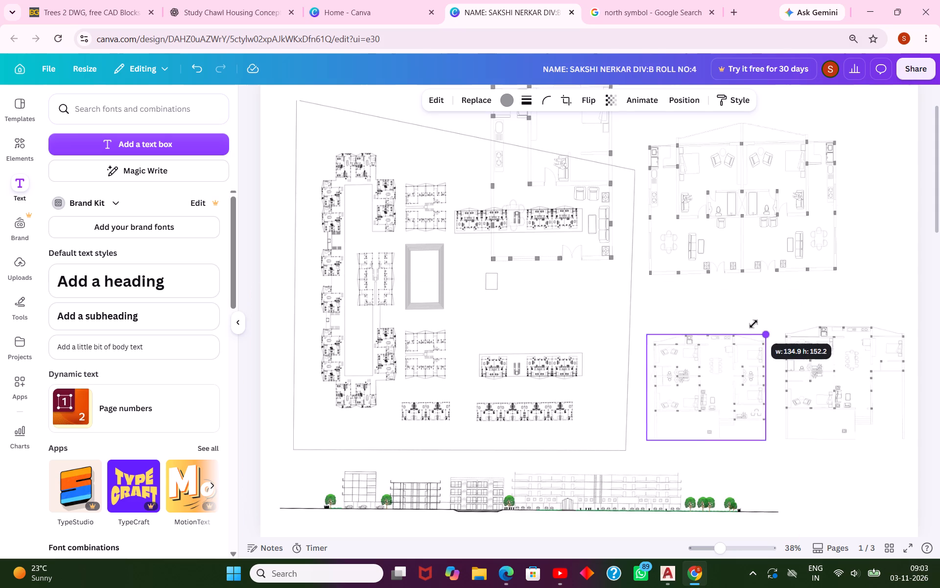
{"action": "left_click_drag", "start_coordinate": [753, 324], "coordinate": [762, 317]}
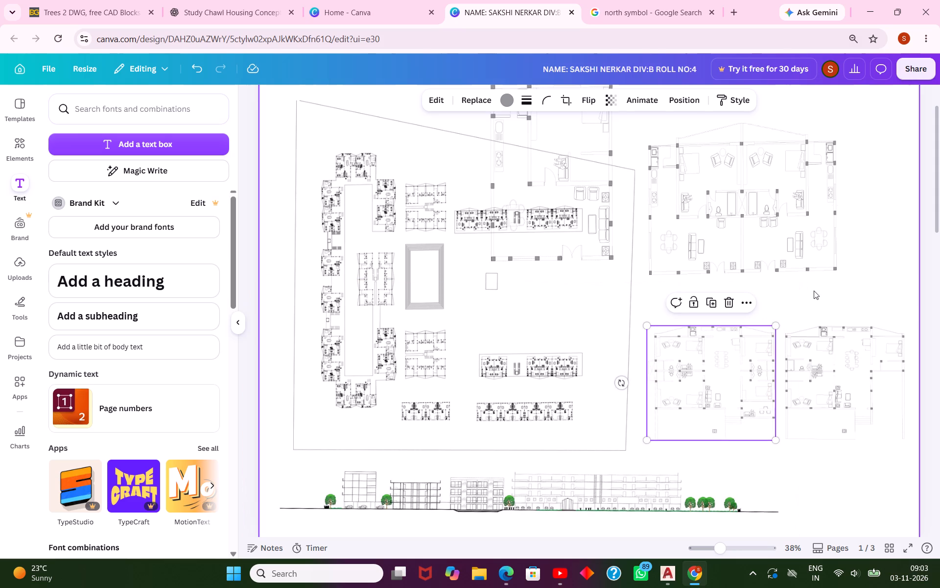
{"action": "left_click", "coordinate": [814, 291]}
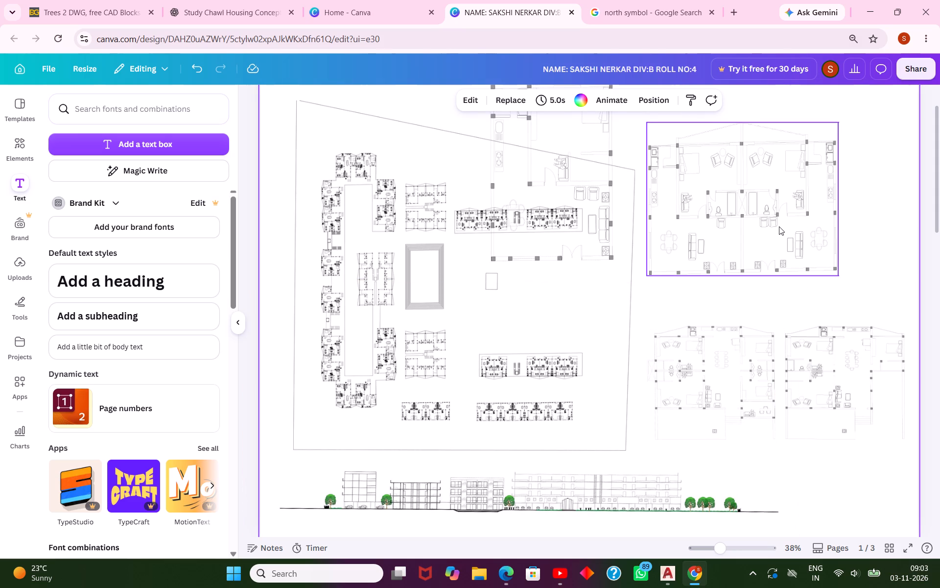
Move the large floor plan on page 1 down and slightly right, closer to the two smaller plans below it.
{"action": "left_click_drag", "start_coordinate": [779, 226], "coordinate": [777, 255]}
{"action": "left_click_drag", "start_coordinate": [784, 246], "coordinate": [793, 246]}
{"action": "scroll", "coordinate": [793, 246], "scroll_direction": "down", "scroll_amount": 1}
{"action": "scroll", "coordinate": [793, 246], "scroll_direction": "up", "scroll_amount": 3}
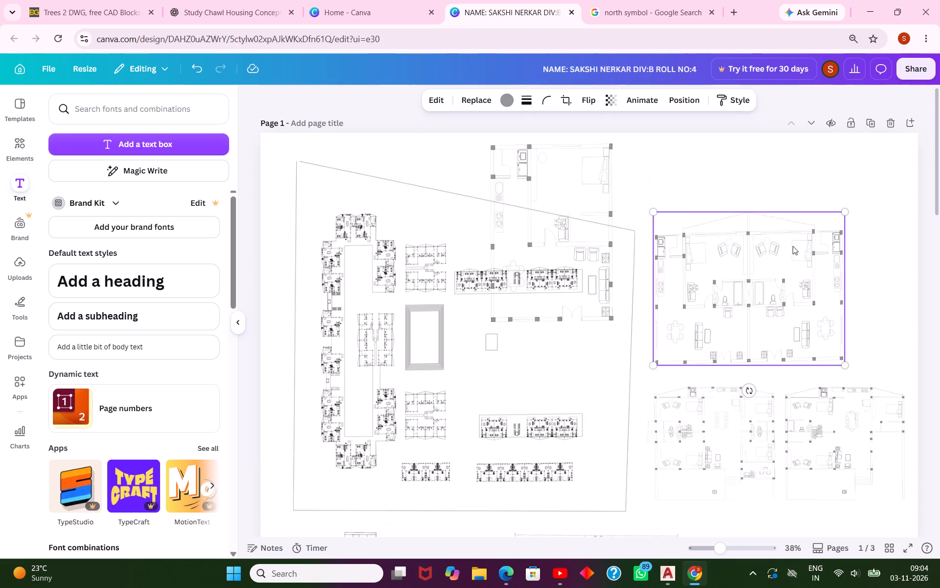
{"action": "scroll", "coordinate": [793, 246], "scroll_direction": "up", "scroll_amount": 1}
Copy page 2's border frame, north symbol and name and roll number text block together.
{"action": "left_click", "coordinate": [611, 154]}
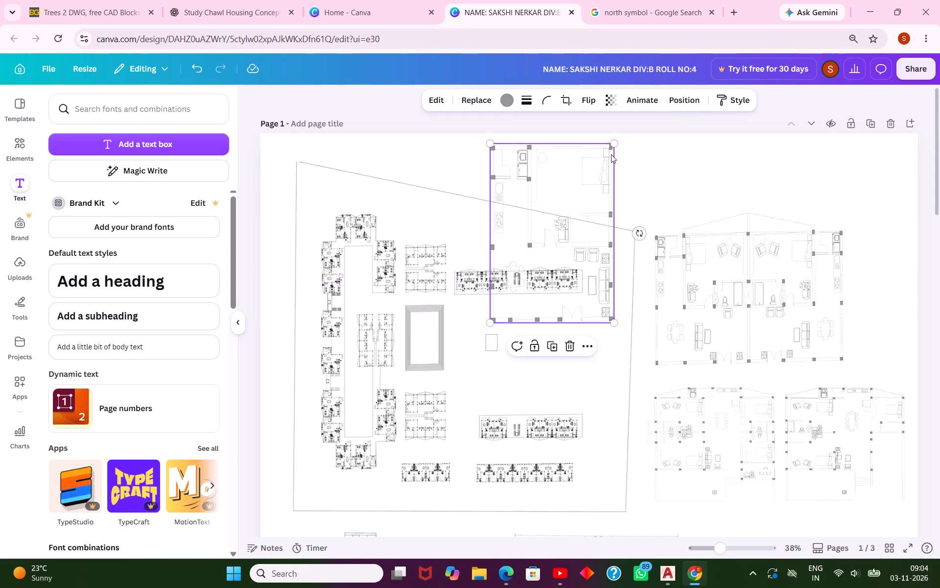
{"action": "scroll", "coordinate": [601, 176], "scroll_direction": "down", "scroll_amount": 6}
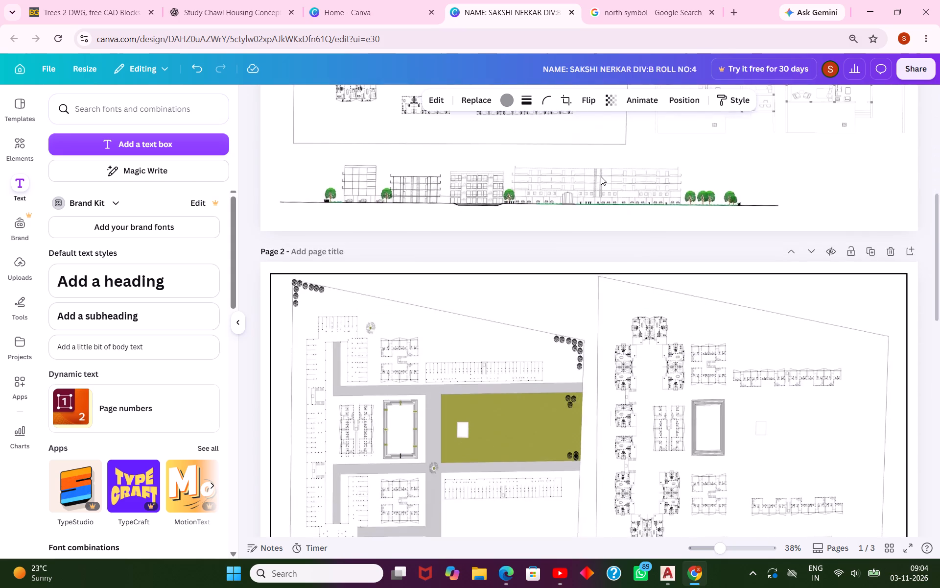
{"action": "scroll", "coordinate": [601, 176], "scroll_direction": "down", "scroll_amount": 6}
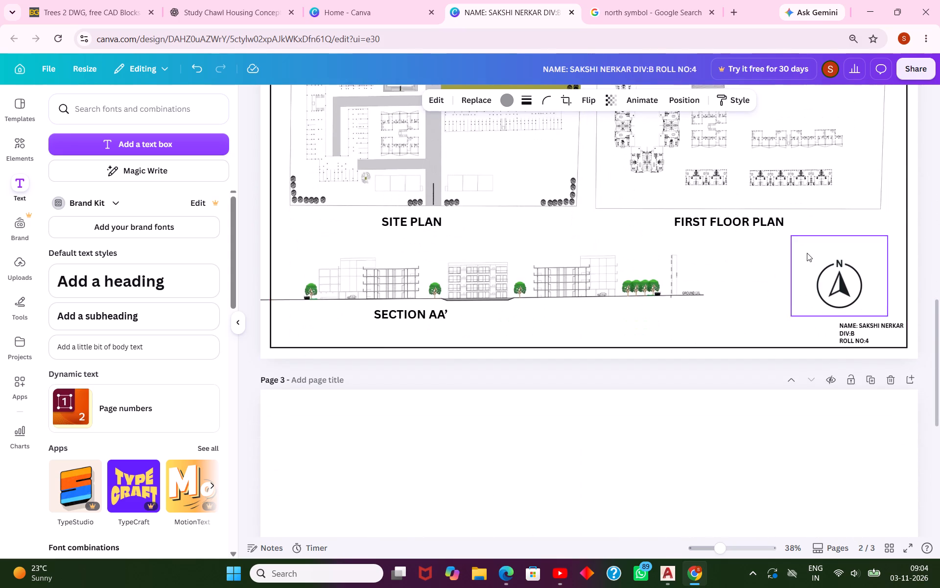
{"action": "scroll", "coordinate": [807, 253], "scroll_direction": "up", "scroll_amount": 1}
{"action": "key", "text": "Escape"}
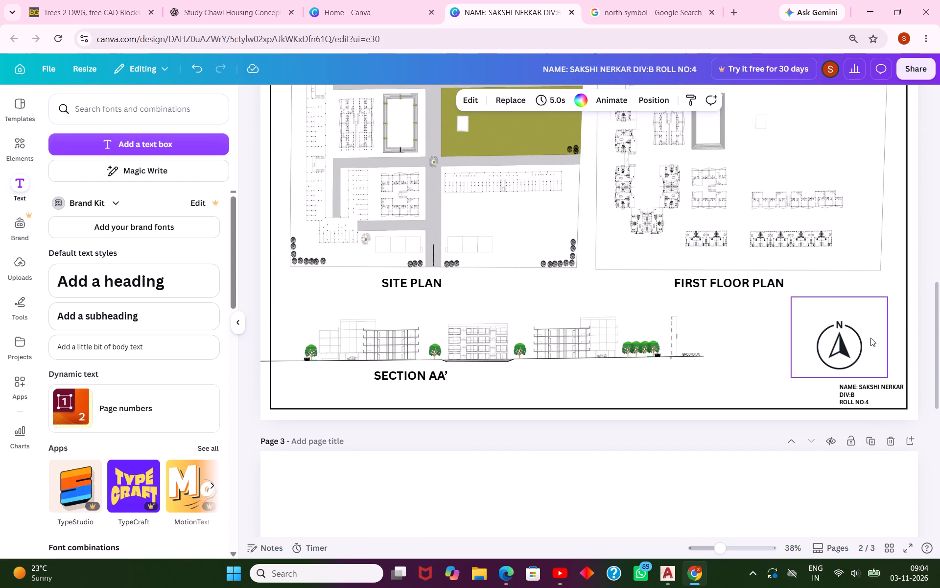
{"action": "left_click", "coordinate": [906, 307]}
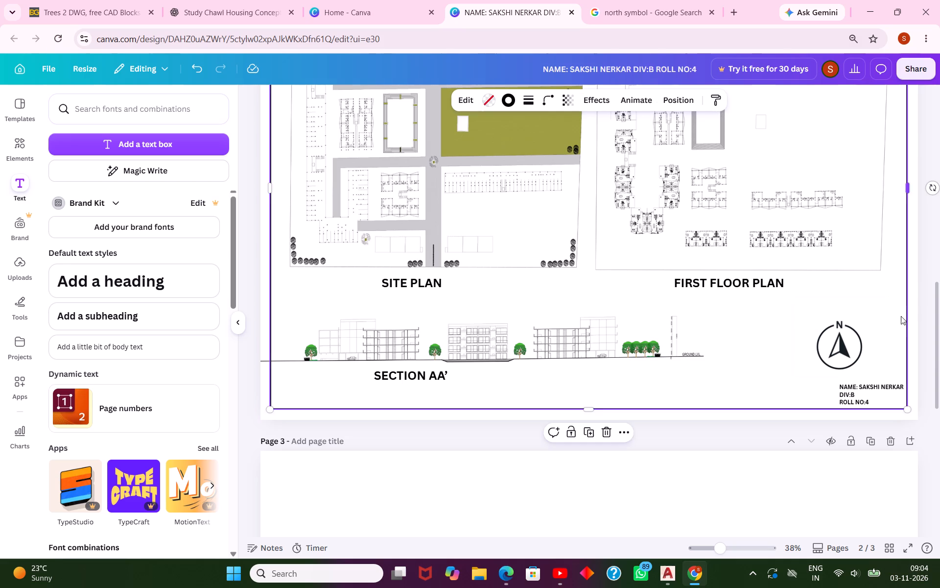
{"action": "left_click", "coordinate": [860, 331]}
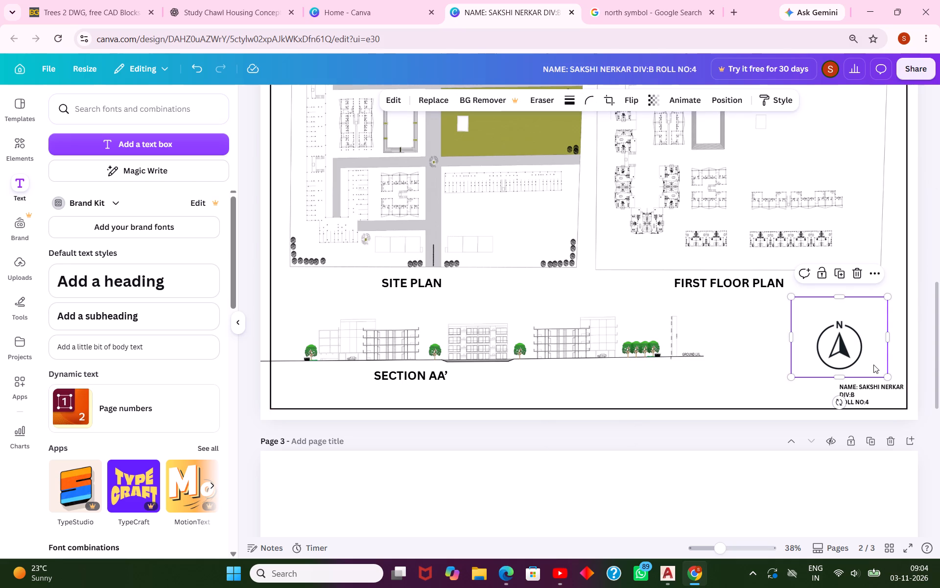
{"action": "left_click", "coordinate": [907, 343], "text": "shift"}
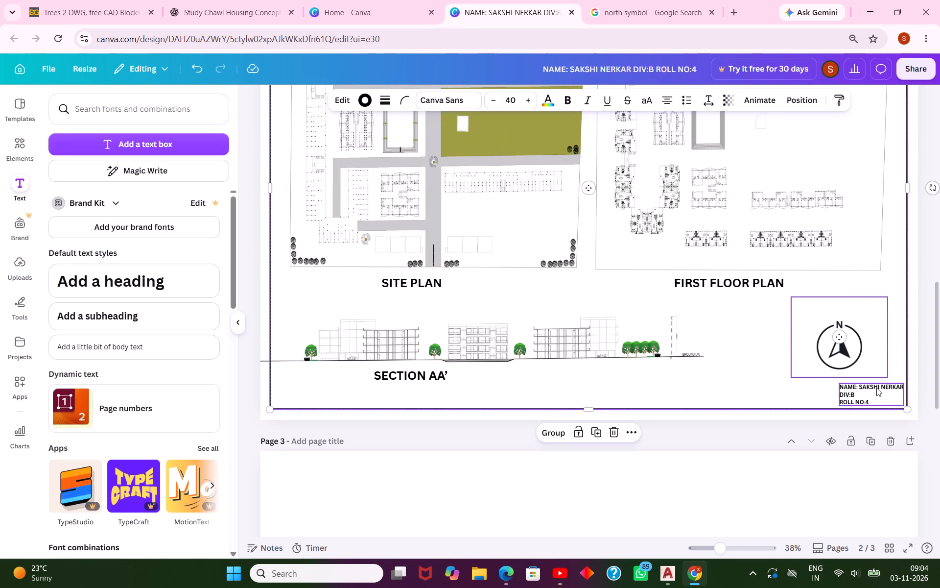
{"action": "left_click", "coordinate": [876, 388], "text": "shift"}
{"action": "key", "text": "ctrl+c"}
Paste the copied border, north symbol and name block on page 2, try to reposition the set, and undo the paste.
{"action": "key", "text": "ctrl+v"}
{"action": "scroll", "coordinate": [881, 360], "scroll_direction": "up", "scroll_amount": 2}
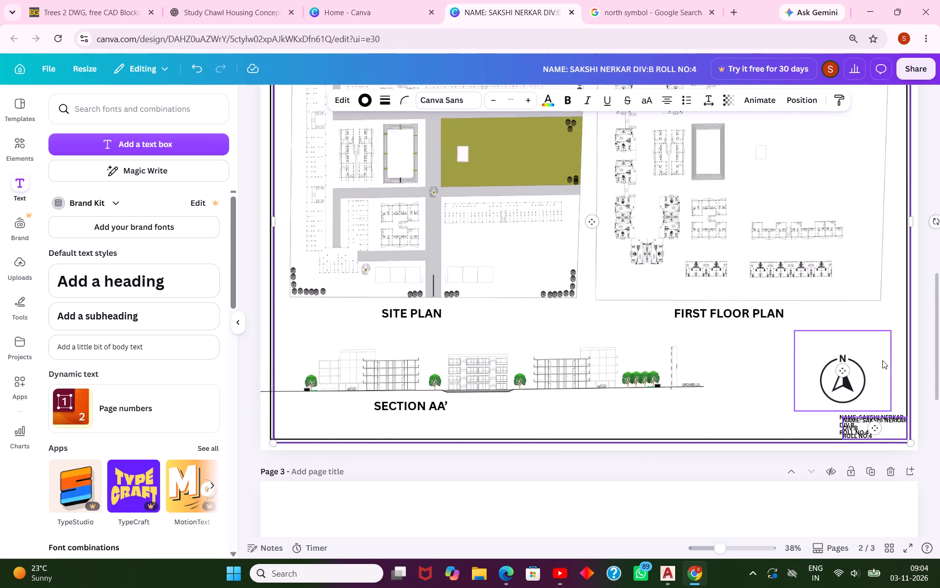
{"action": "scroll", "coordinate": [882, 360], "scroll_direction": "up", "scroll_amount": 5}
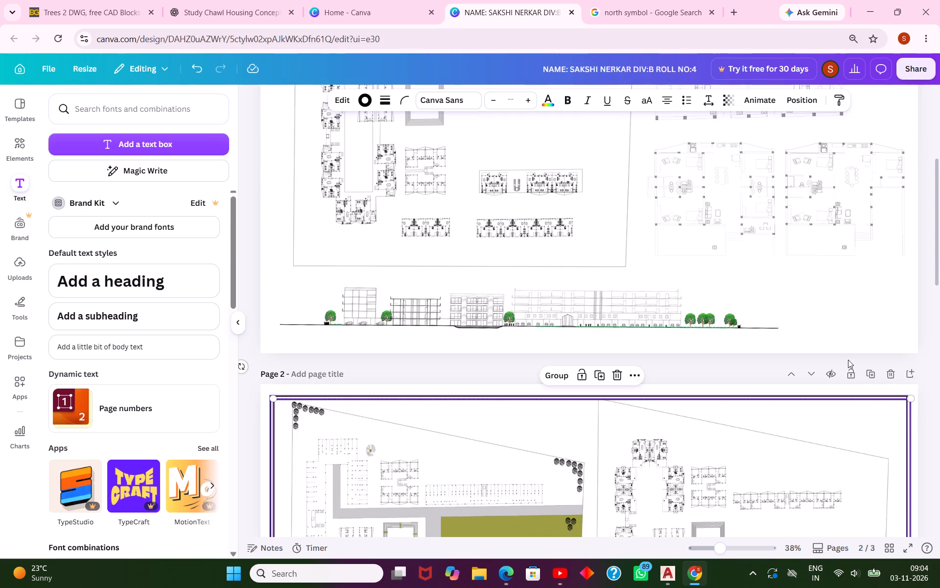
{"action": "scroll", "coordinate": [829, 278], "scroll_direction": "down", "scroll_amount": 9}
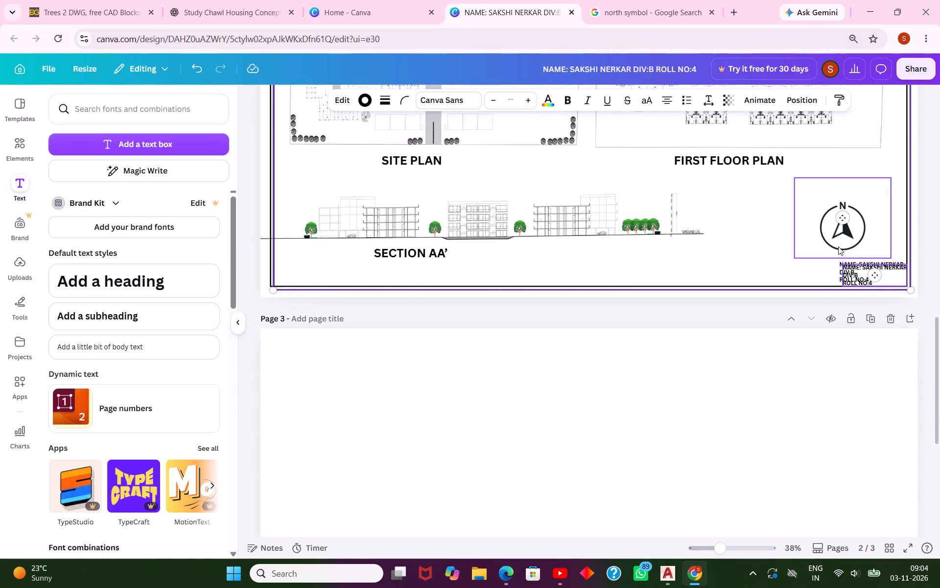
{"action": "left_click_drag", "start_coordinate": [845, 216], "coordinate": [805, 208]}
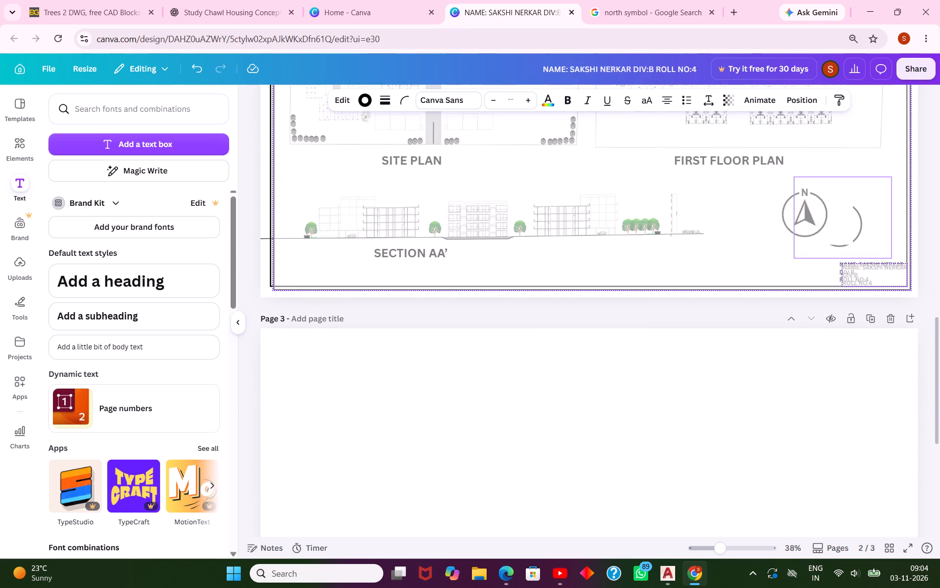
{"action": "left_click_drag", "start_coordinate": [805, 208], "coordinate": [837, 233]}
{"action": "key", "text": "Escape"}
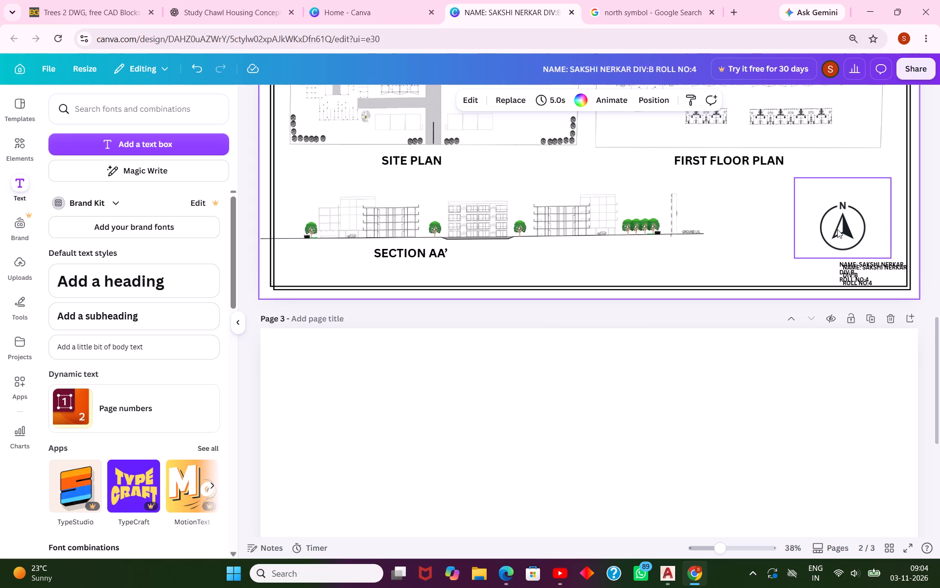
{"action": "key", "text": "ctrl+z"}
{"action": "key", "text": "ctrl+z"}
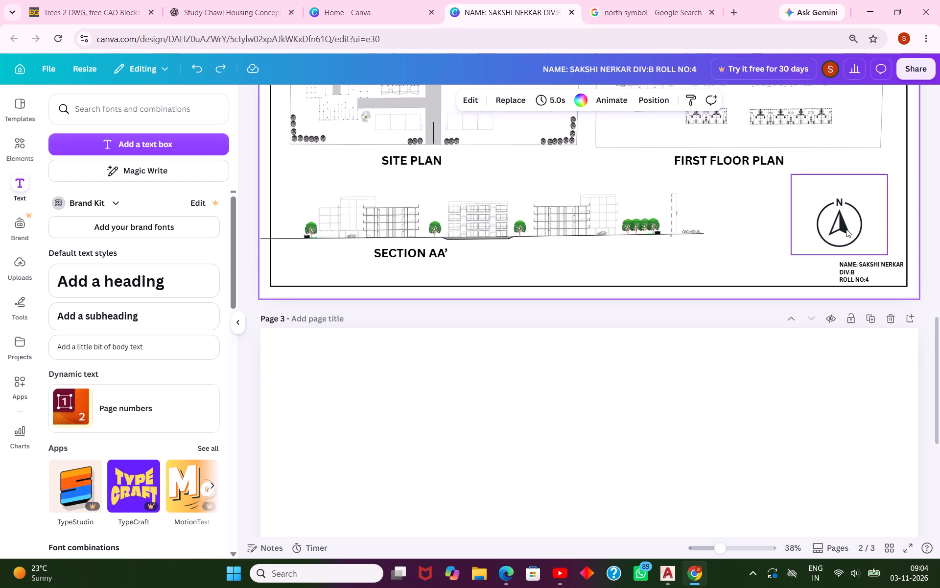
Copy page 2's border frame, north symbol and name and roll number text block together.
{"action": "scroll", "coordinate": [847, 250], "scroll_direction": "up", "scroll_amount": 3}
{"action": "left_click", "coordinate": [907, 234]}
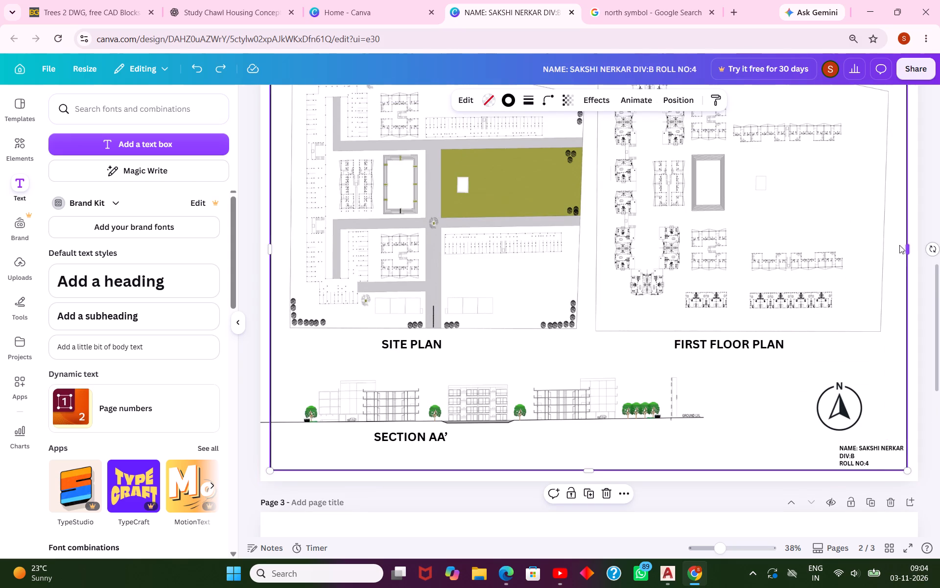
{"action": "left_click", "coordinate": [858, 400], "text": "shift"}
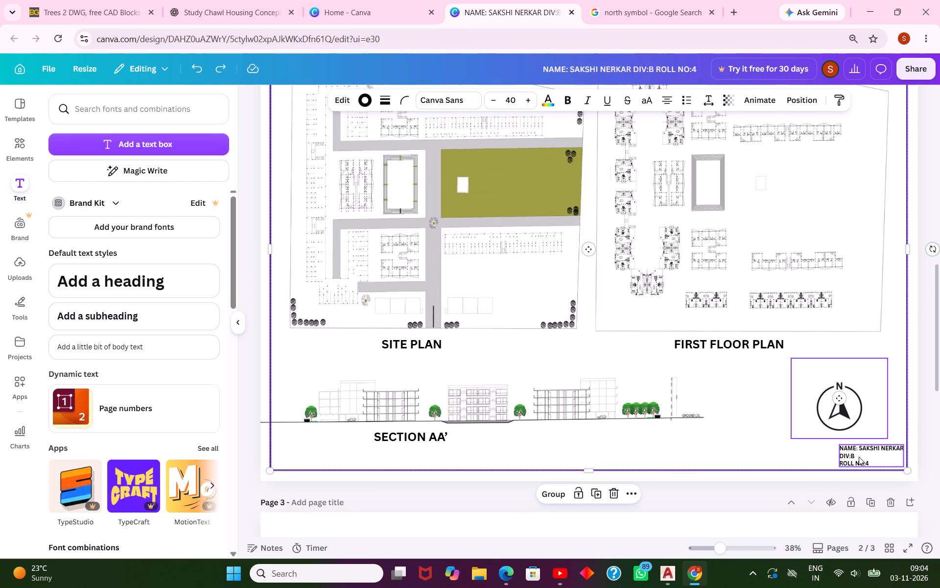
{"action": "left_click", "coordinate": [859, 457], "text": "shift"}
{"action": "key", "text": "ctrl+c"}
Paste the copied border, north symbol and name block onto page 1 and clear the selection.
{"action": "scroll", "coordinate": [855, 441], "scroll_direction": "up", "scroll_amount": 4}
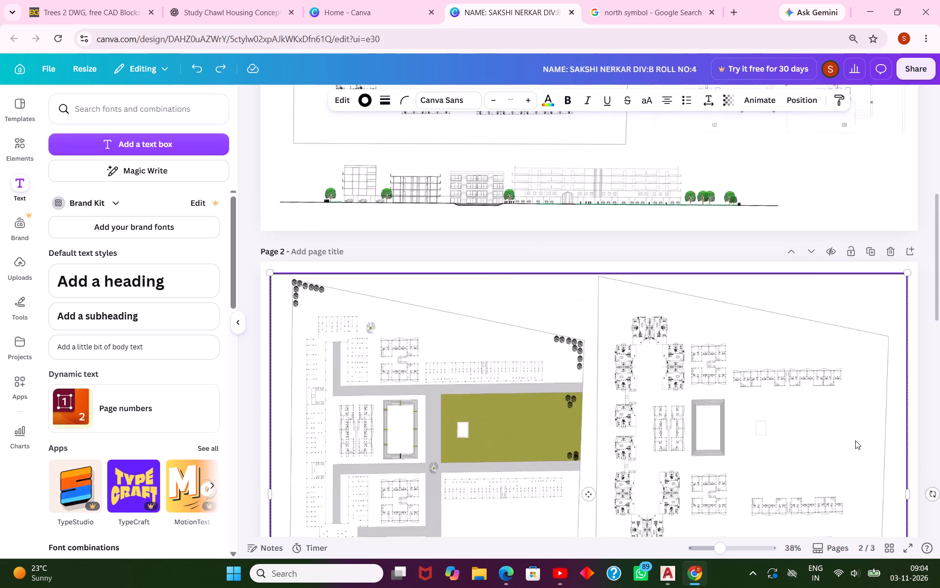
{"action": "scroll", "coordinate": [855, 441], "scroll_direction": "up", "scroll_amount": 6}
{"action": "left_click", "coordinate": [867, 308]}
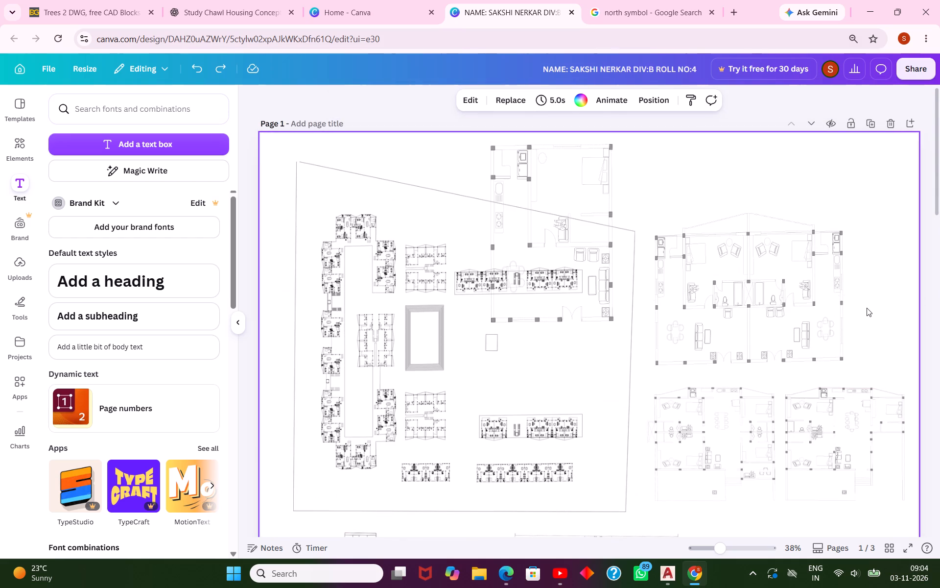
{"action": "key", "text": "ctrl+v"}
{"action": "scroll", "coordinate": [850, 202], "scroll_direction": "down", "scroll_amount": 1}
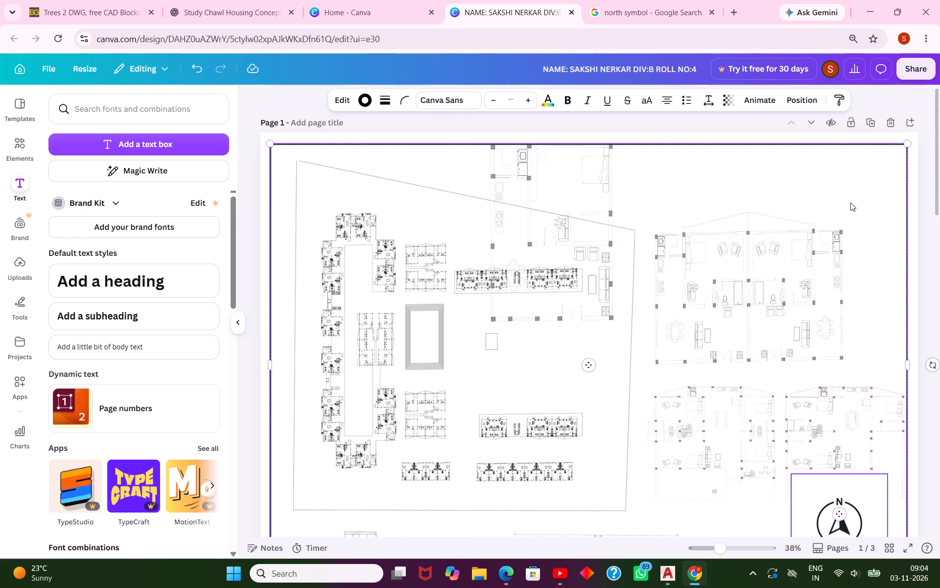
{"action": "scroll", "coordinate": [850, 202], "scroll_direction": "down", "scroll_amount": 1}
{"action": "left_click", "coordinate": [769, 373]}
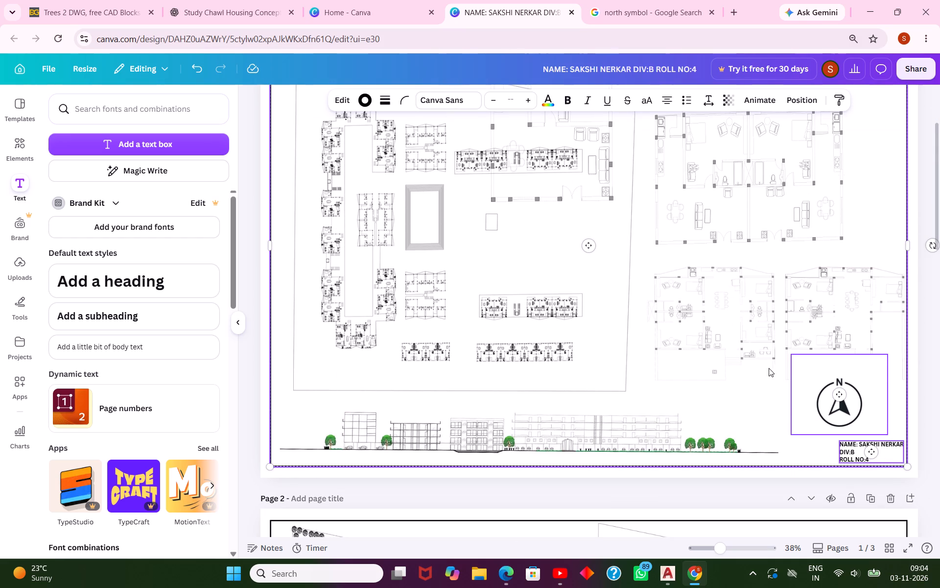
{"action": "left_click", "coordinate": [752, 368]}
{"action": "key", "text": "grave"}
{"action": "key", "text": "Escape"}
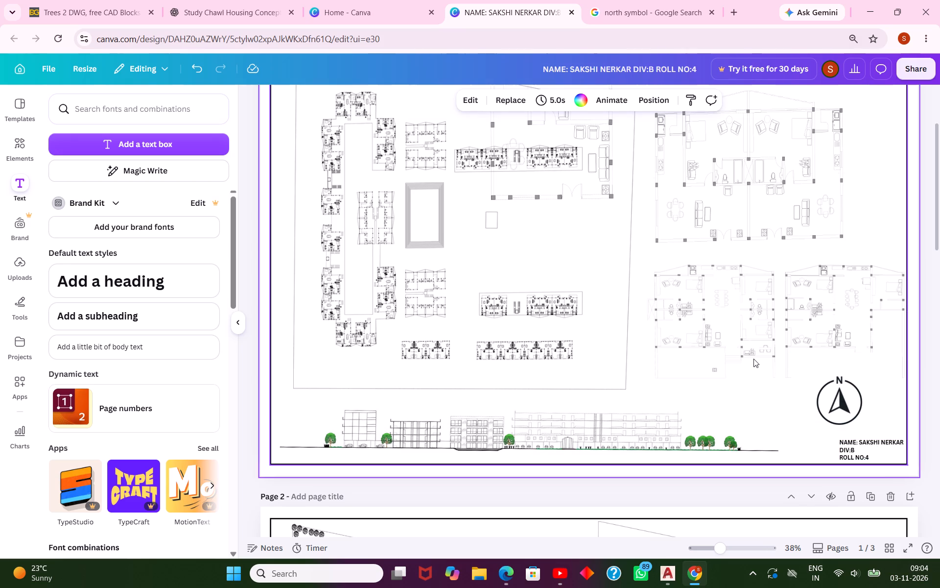
{"action": "key", "text": "Escape"}
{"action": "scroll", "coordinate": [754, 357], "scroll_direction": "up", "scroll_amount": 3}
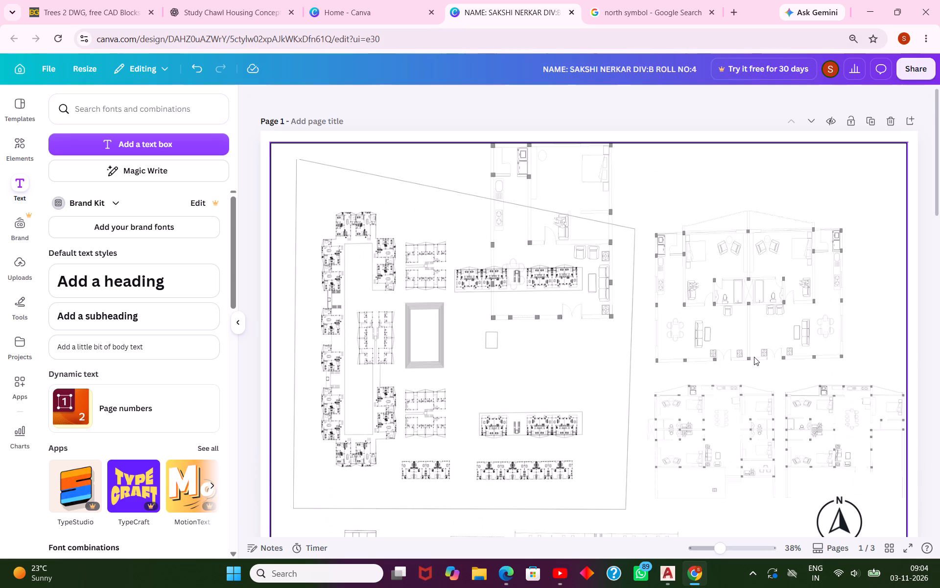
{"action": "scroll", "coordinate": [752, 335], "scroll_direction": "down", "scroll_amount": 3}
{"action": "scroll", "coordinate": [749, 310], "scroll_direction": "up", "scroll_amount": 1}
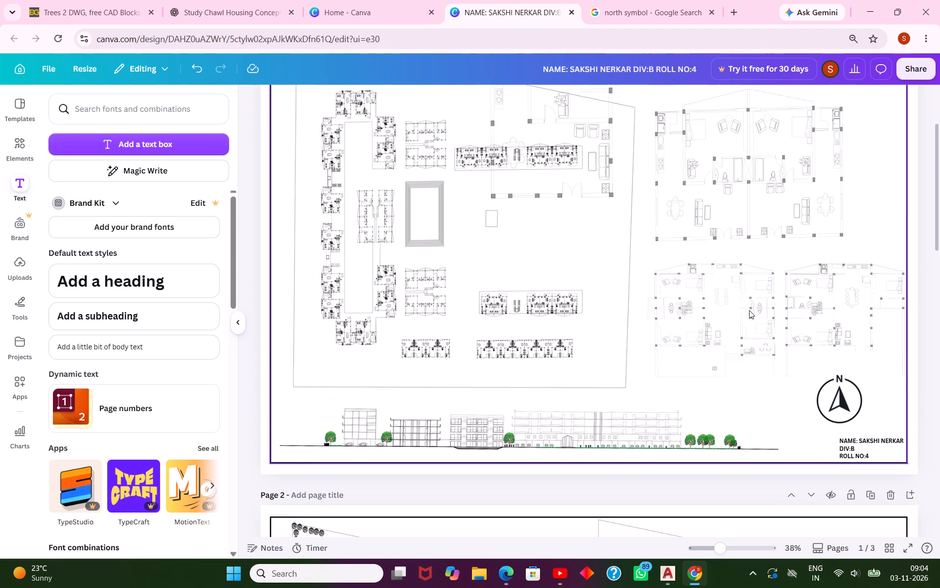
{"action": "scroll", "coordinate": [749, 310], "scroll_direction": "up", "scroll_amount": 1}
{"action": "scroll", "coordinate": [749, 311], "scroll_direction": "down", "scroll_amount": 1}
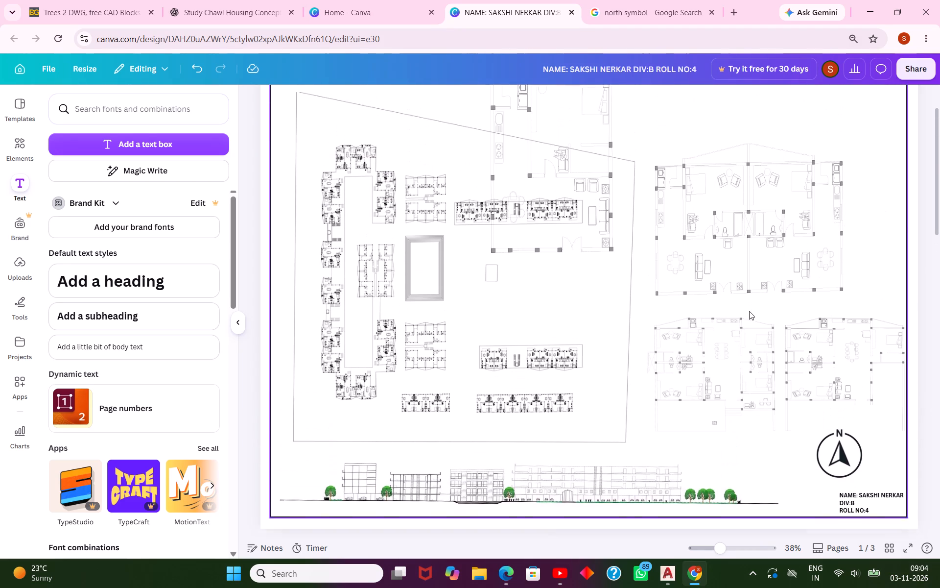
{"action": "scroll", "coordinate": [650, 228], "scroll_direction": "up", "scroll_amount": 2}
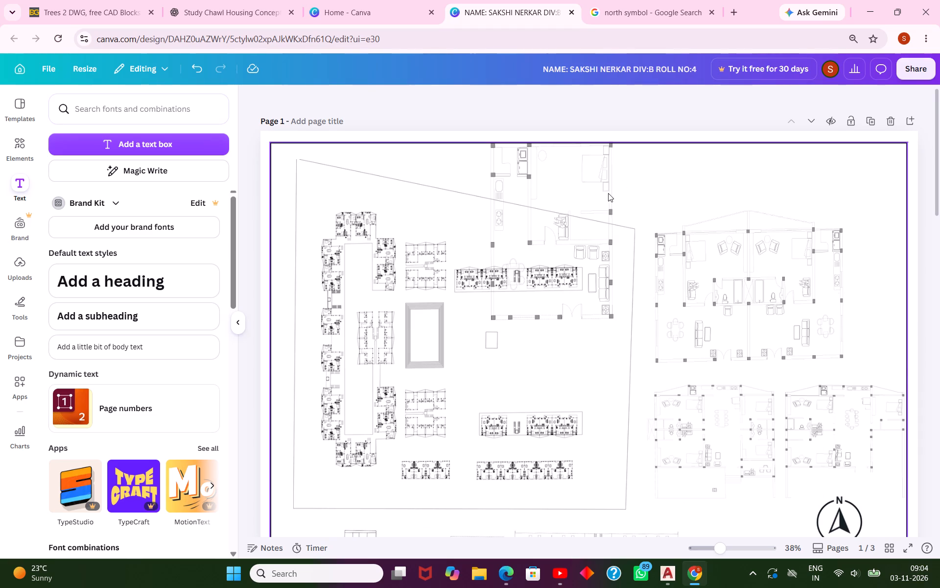
Send page 1's border frame to the back, behind all the plans.
{"action": "left_click", "coordinate": [590, 195]}
{"action": "left_click", "coordinate": [611, 191]}
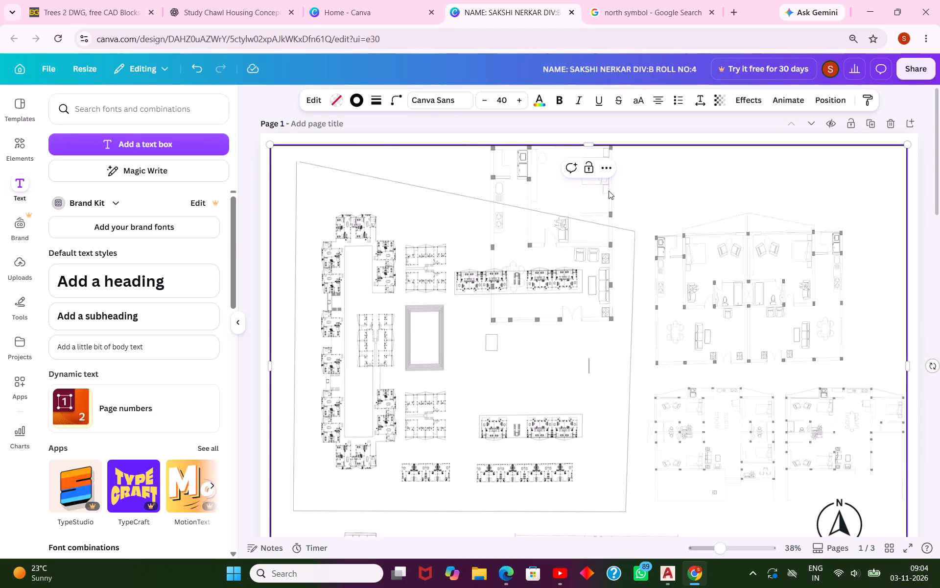
{"action": "left_click", "coordinate": [609, 191]}
{"action": "left_click", "coordinate": [635, 192]}
{"action": "right_click", "coordinate": [627, 196]}
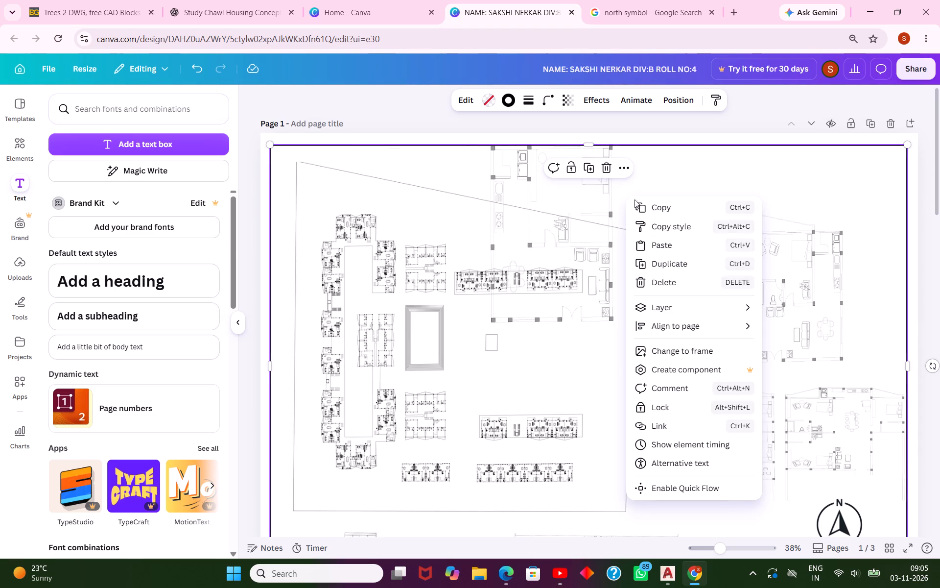
{"action": "left_click", "coordinate": [673, 308]}
{"action": "left_click", "coordinate": [679, 303]}
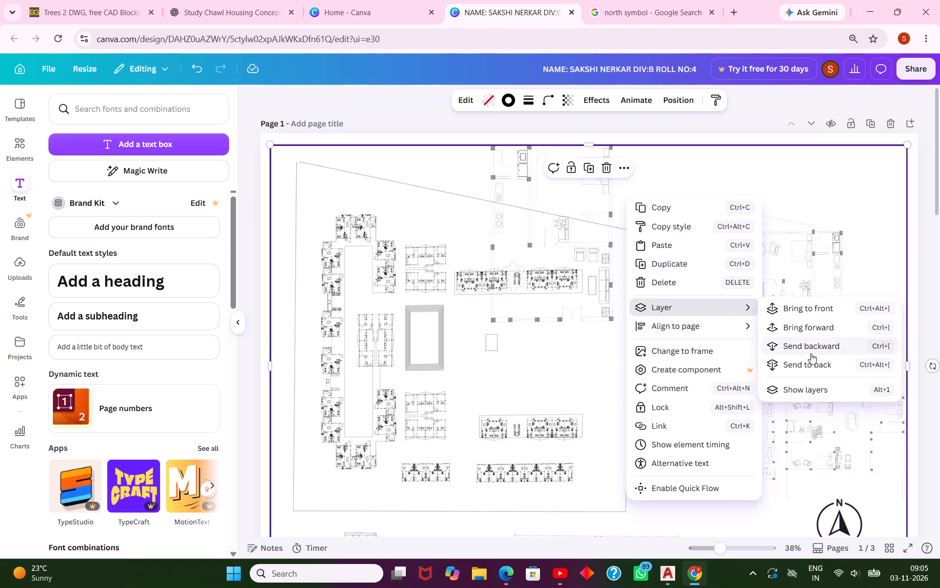
{"action": "left_click", "coordinate": [818, 364]}
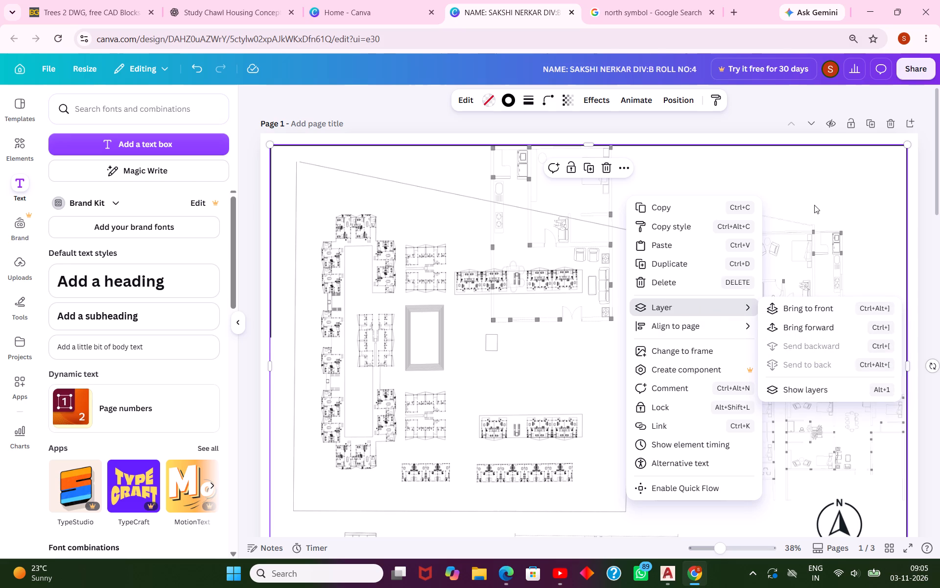
{"action": "left_click", "coordinate": [827, 183]}
{"action": "key", "text": "Escape"}
Move the large floor plan on page 1 up, away from the two smaller plans below it.
{"action": "left_click", "coordinate": [608, 208]}
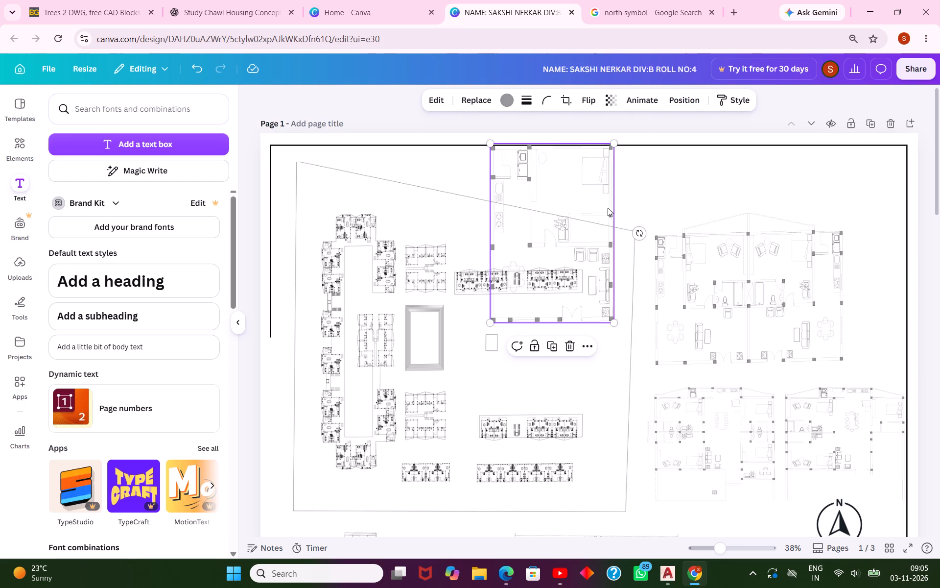
{"action": "scroll", "coordinate": [671, 180], "scroll_direction": "down", "scroll_amount": 2}
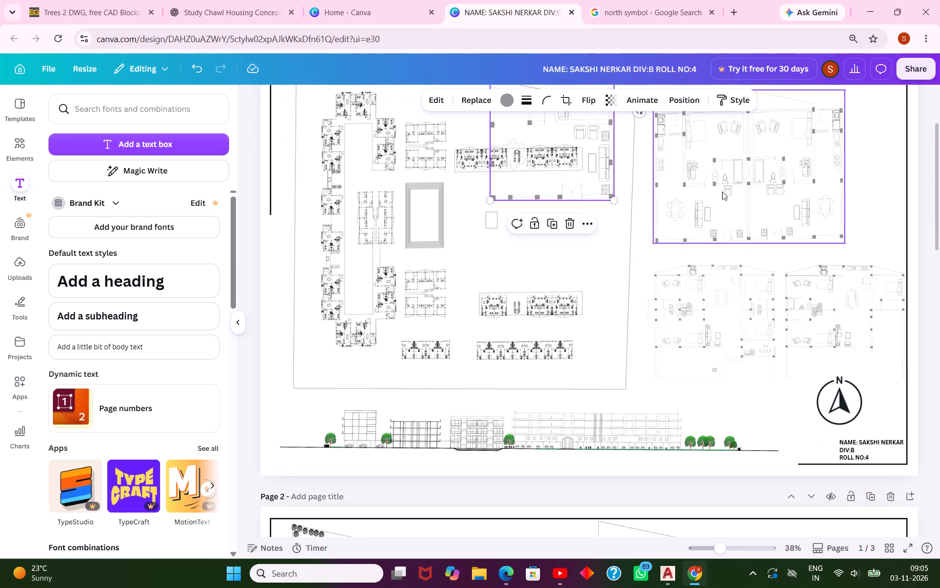
{"action": "scroll", "coordinate": [775, 234], "scroll_direction": "up", "scroll_amount": 2}
{"action": "left_click_drag", "start_coordinate": [769, 263], "coordinate": [769, 233]}
Shrink page 1's site plan proportionally to about 412 wide by 422 high, keeping its upper corner near the border in place.
{"action": "scroll", "coordinate": [769, 233], "scroll_direction": "down", "scroll_amount": 1}
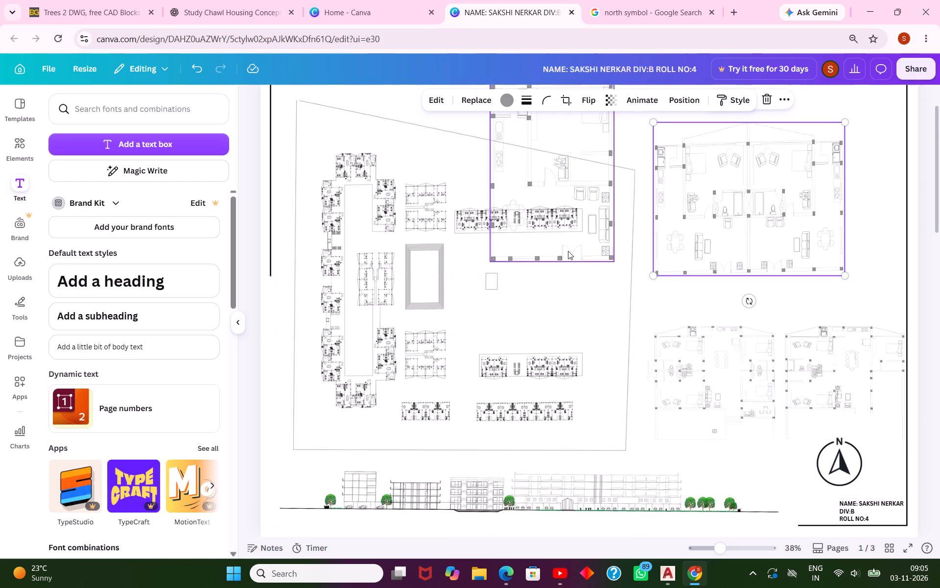
{"action": "scroll", "coordinate": [680, 235], "scroll_direction": "down", "scroll_amount": 2}
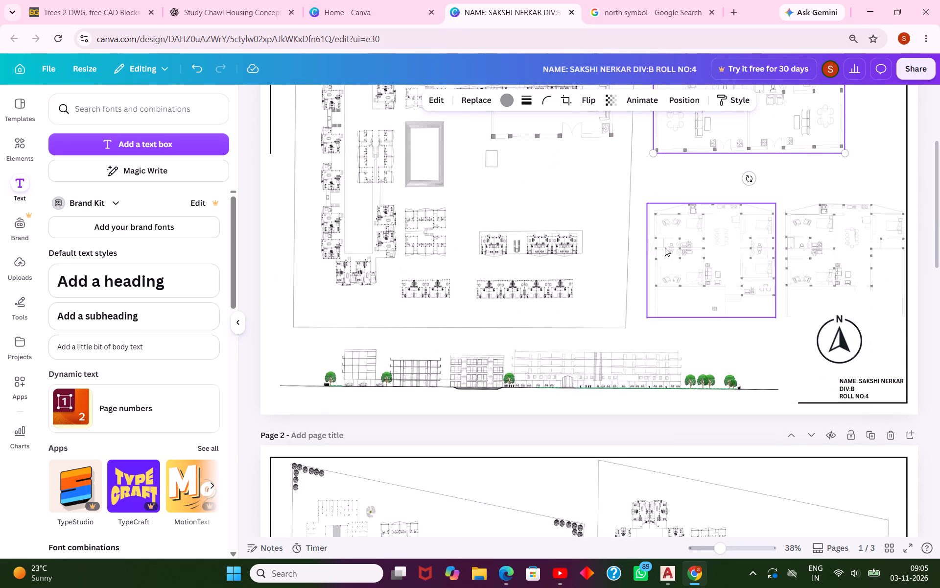
{"action": "left_click", "coordinate": [537, 251]}
{"action": "left_click_drag", "start_coordinate": [633, 329], "coordinate": [615, 304]}
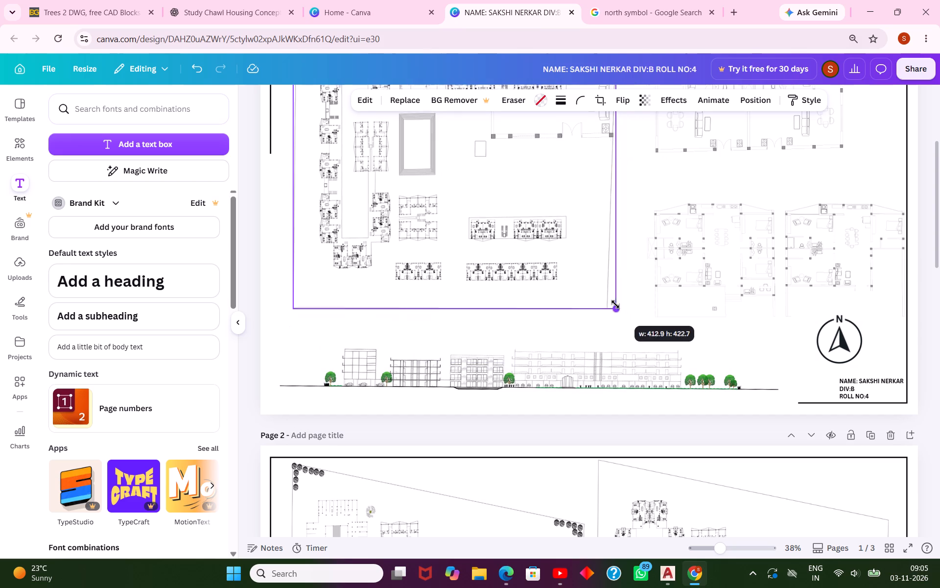
{"action": "left_click_drag", "start_coordinate": [615, 304], "coordinate": [614, 302]}
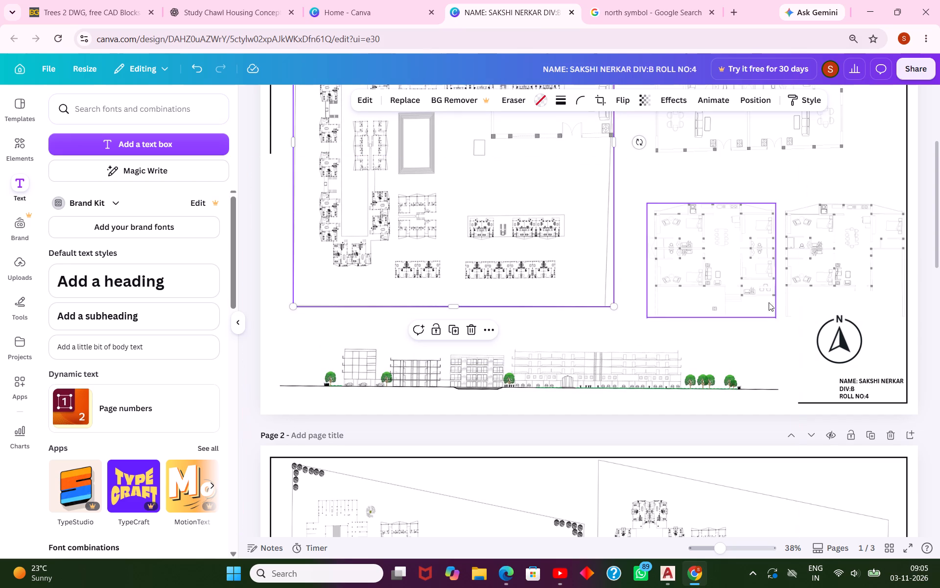
Shrink page 1's large floor plan to about 238 wide by 190 high and move it slightly up.
{"action": "scroll", "coordinate": [769, 310], "scroll_direction": "up", "scroll_amount": 2}
{"action": "scroll", "coordinate": [781, 272], "scroll_direction": "up", "scroll_amount": 2}
{"action": "left_click", "coordinate": [782, 272]}
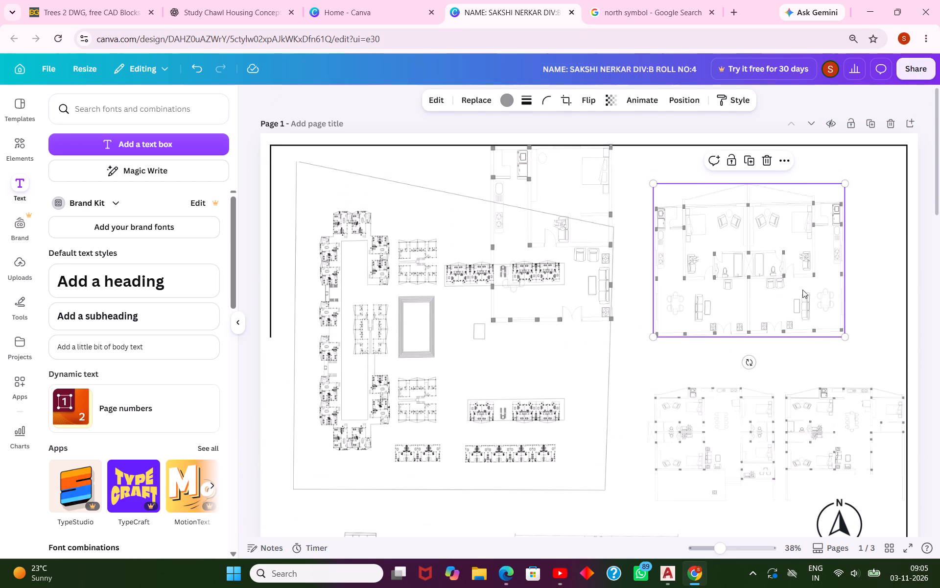
{"action": "left_click", "coordinate": [842, 336]}
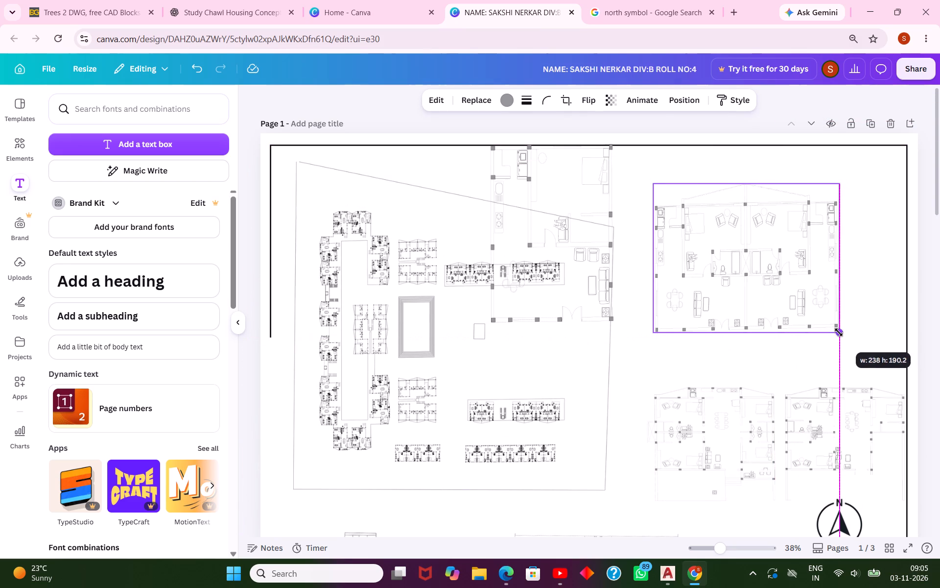
{"action": "left_click_drag", "start_coordinate": [767, 293], "coordinate": [765, 281]}
Move the floor plan overlapping page 1's site plan onto the blank page 3.
{"action": "left_click", "coordinate": [593, 185]}
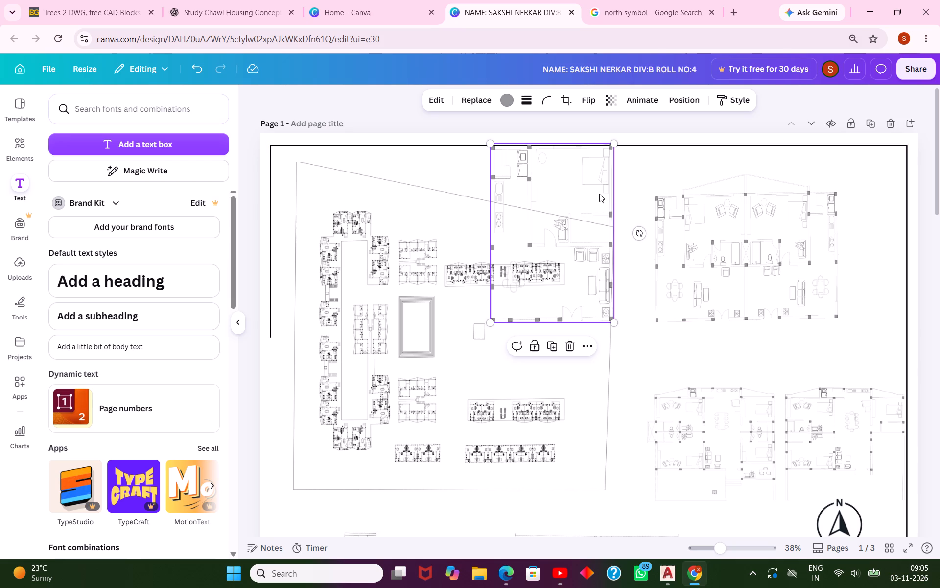
{"action": "left_click", "coordinate": [599, 194]}
{"action": "scroll", "coordinate": [595, 194], "scroll_direction": "down", "scroll_amount": 20}
{"action": "scroll", "coordinate": [595, 194], "scroll_direction": "down", "scroll_amount": 1}
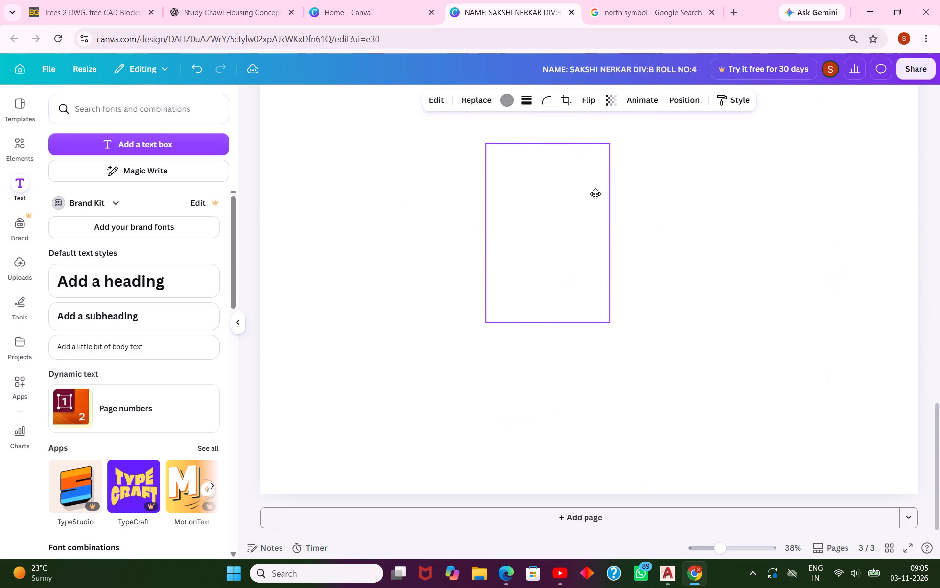
{"action": "scroll", "coordinate": [617, 192], "scroll_direction": "up", "scroll_amount": 19}
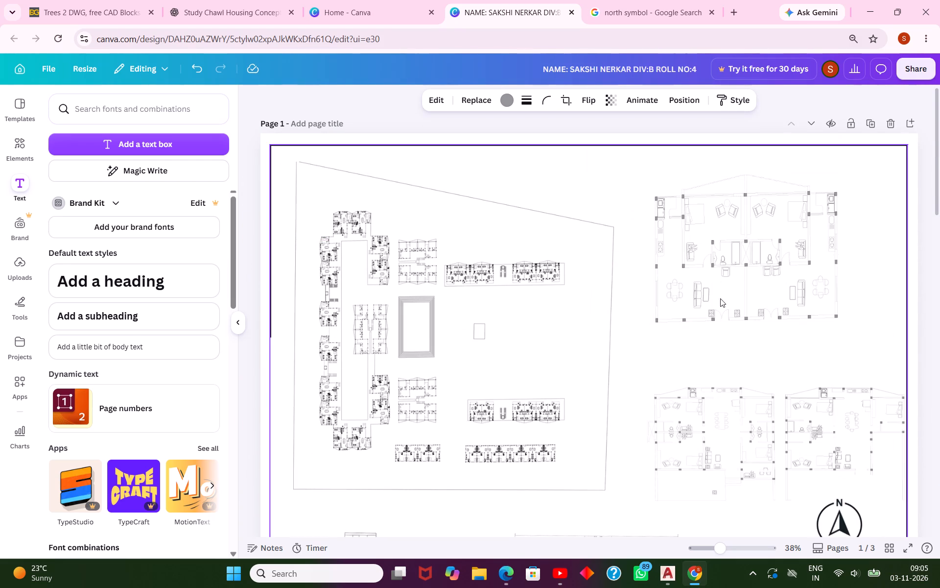
Move page 1's two lower floor plans slightly up, shifting the one beside the site plan closer to it.
{"action": "scroll", "coordinate": [715, 277], "scroll_direction": "down", "scroll_amount": 1}
{"action": "left_click_drag", "start_coordinate": [752, 389], "coordinate": [742, 378]}
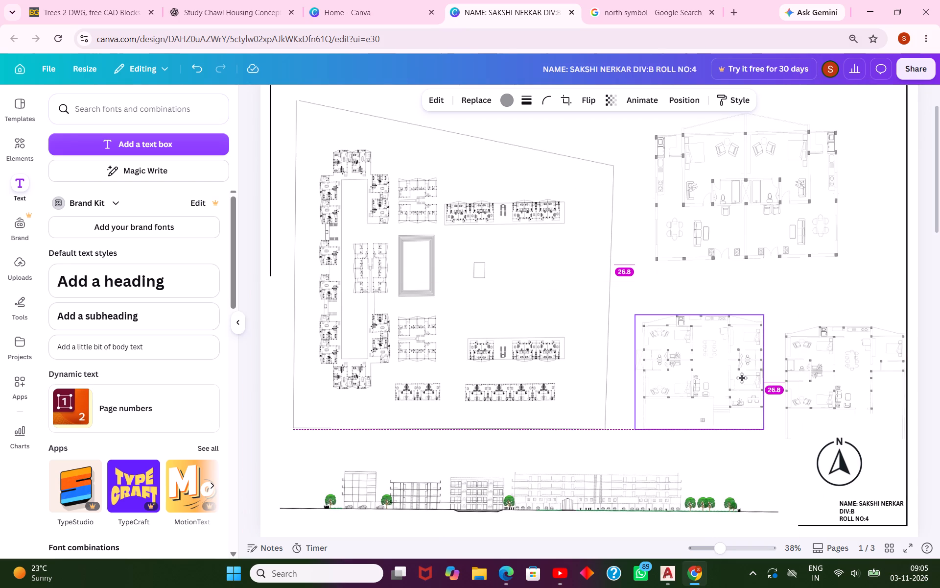
{"action": "left_click_drag", "start_coordinate": [742, 378], "coordinate": [741, 373]}
{"action": "left_click_drag", "start_coordinate": [843, 370], "coordinate": [841, 365]}
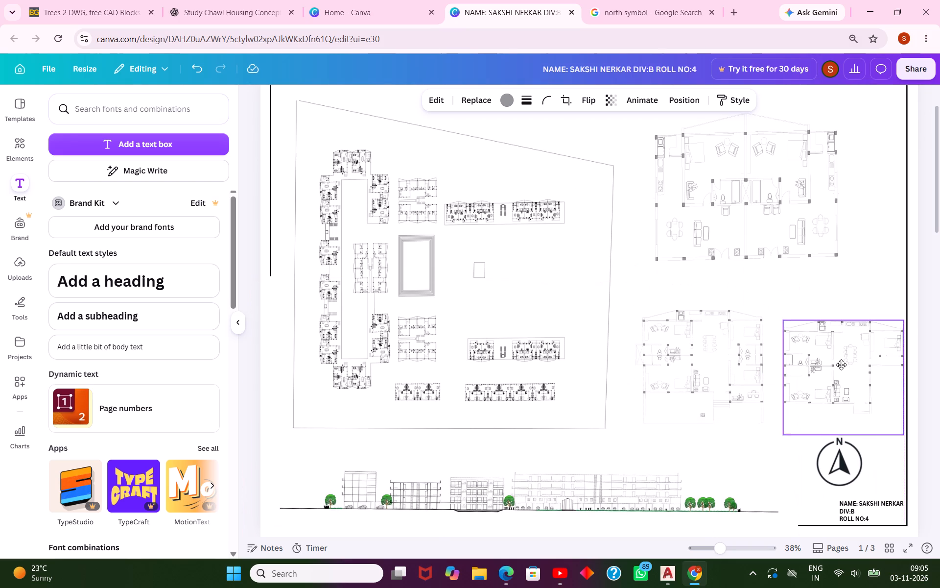
{"action": "left_click_drag", "start_coordinate": [841, 365], "coordinate": [841, 360]}
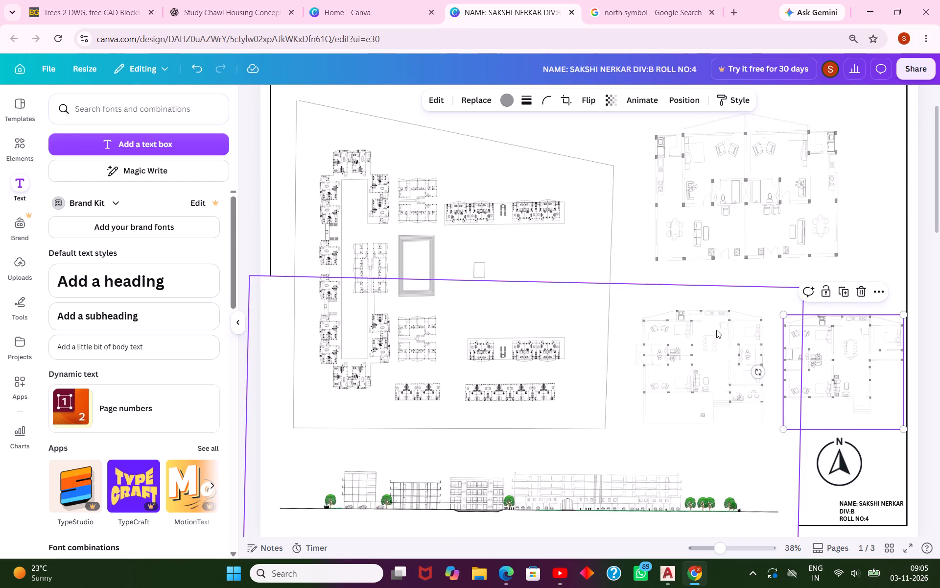
{"action": "left_click", "coordinate": [747, 289]}
Copy the SITE PLAN label from page 2 and paste it onto page 1.
{"action": "scroll", "coordinate": [715, 345], "scroll_direction": "up", "scroll_amount": 6}
{"action": "scroll", "coordinate": [717, 309], "scroll_direction": "down", "scroll_amount": 2}
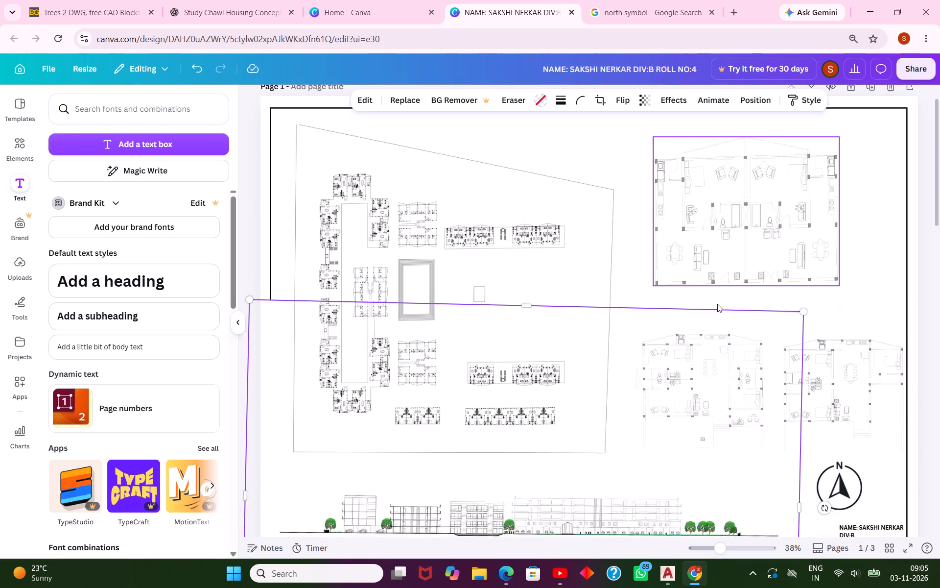
{"action": "scroll", "coordinate": [717, 304], "scroll_direction": "down", "scroll_amount": 5}
{"action": "key", "text": "Escape"}
{"action": "scroll", "coordinate": [735, 281], "scroll_direction": "down", "scroll_amount": 4}
{"action": "left_click", "coordinate": [438, 285]}
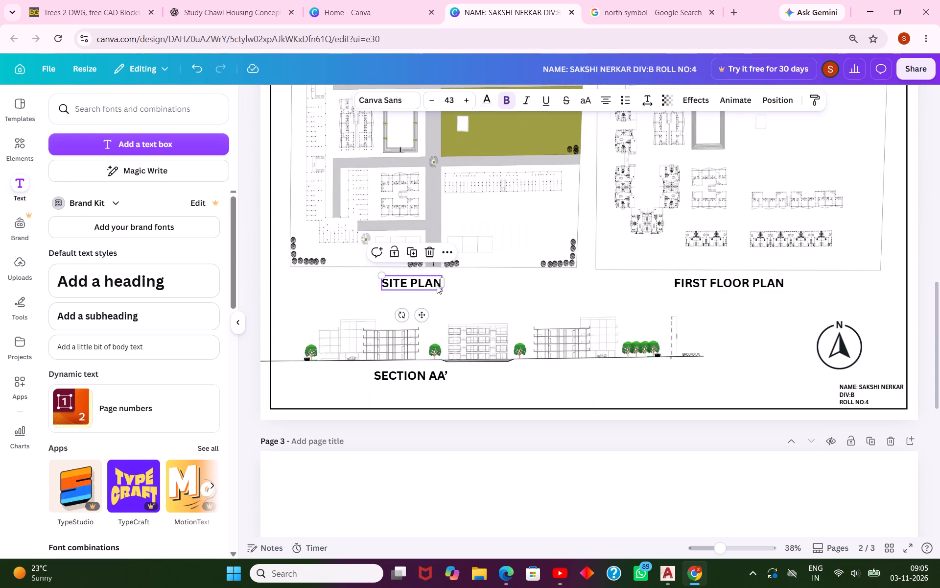
{"action": "key", "text": "ctrl+c"}
{"action": "scroll", "coordinate": [506, 327], "scroll_direction": "up", "scroll_amount": 7}
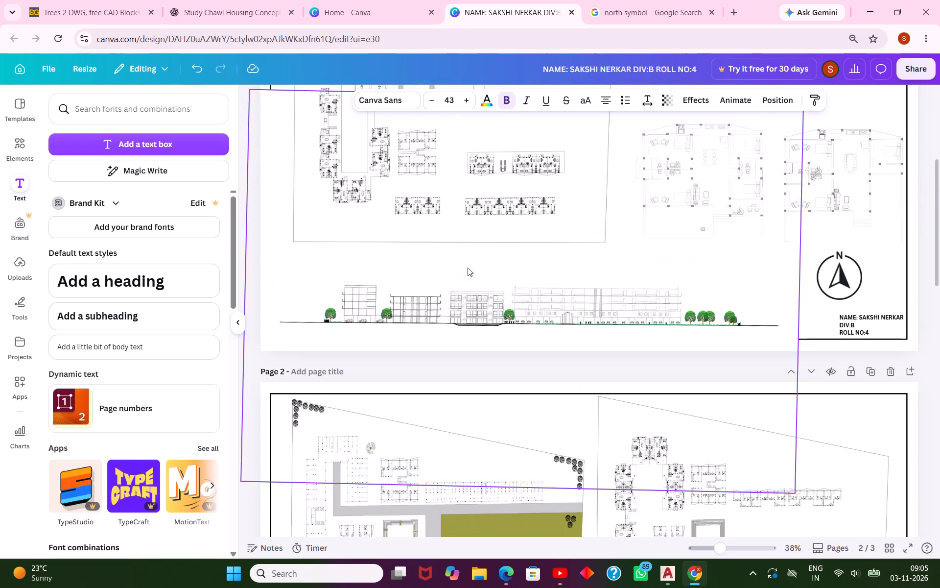
{"action": "scroll", "coordinate": [469, 249], "scroll_direction": "up", "scroll_amount": 2}
{"action": "key", "text": "ctrl+v"}
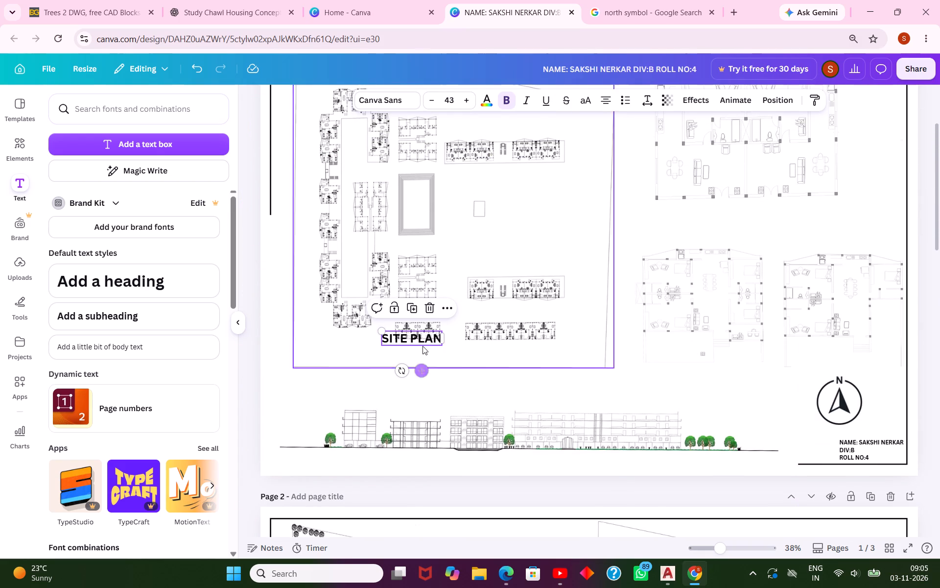
Move the pasted SITE PLAN label below page 1's site plan, into the gap above the elevation.
{"action": "left_click_drag", "start_coordinate": [424, 371], "coordinate": [411, 416]}
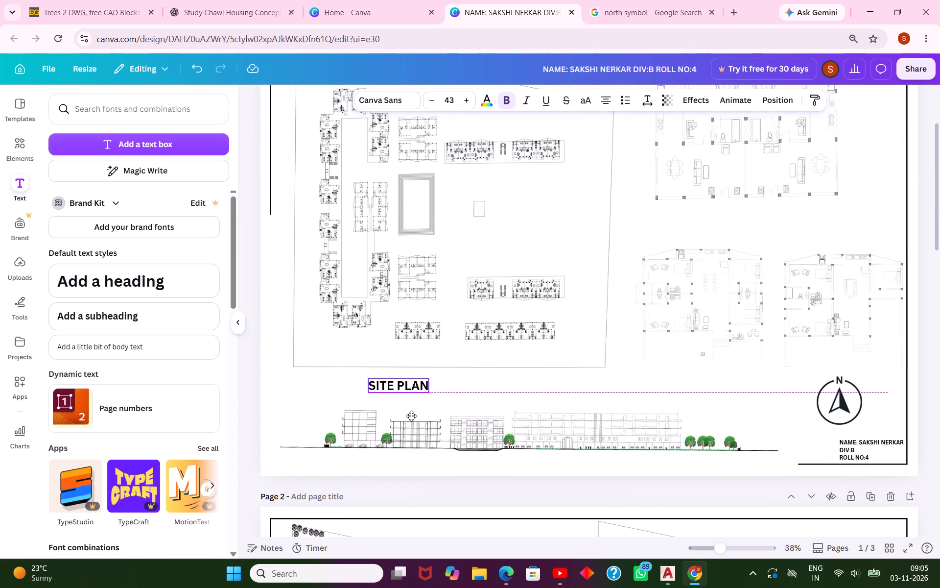
{"action": "left_click_drag", "start_coordinate": [411, 416], "coordinate": [411, 414]}
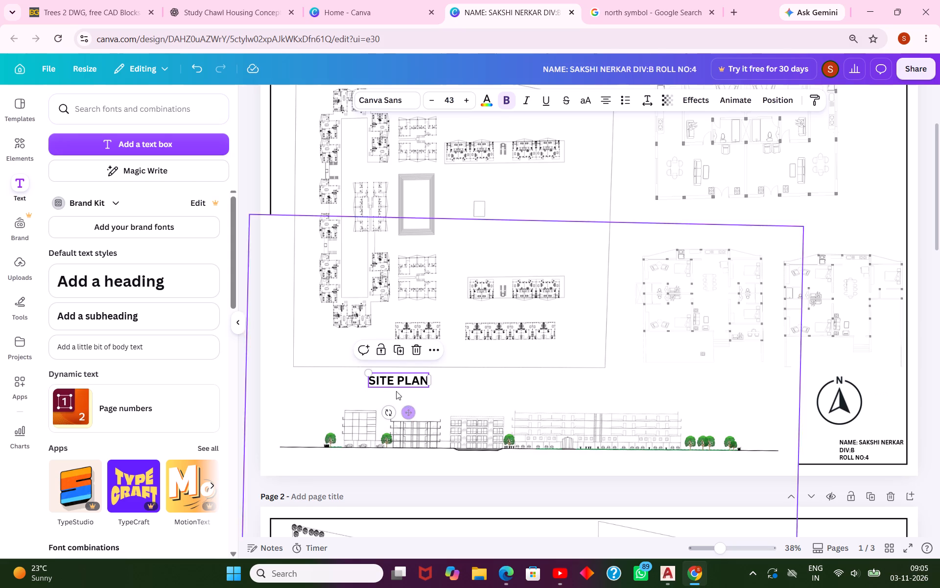
Replace the text of the label below page 1's site plan with "2ND, 3RD".
{"action": "double_click", "coordinate": [390, 379]}
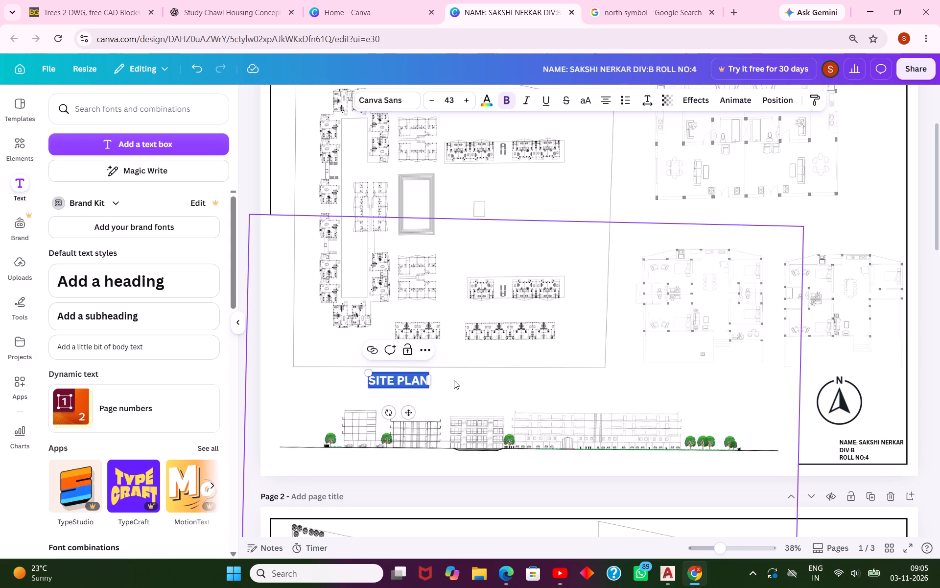
{"action": "key", "text": "2"}
{"action": "type", "text": "ND"}
{"action": "type", "text": ","}
{"action": "key", "text": "space"}
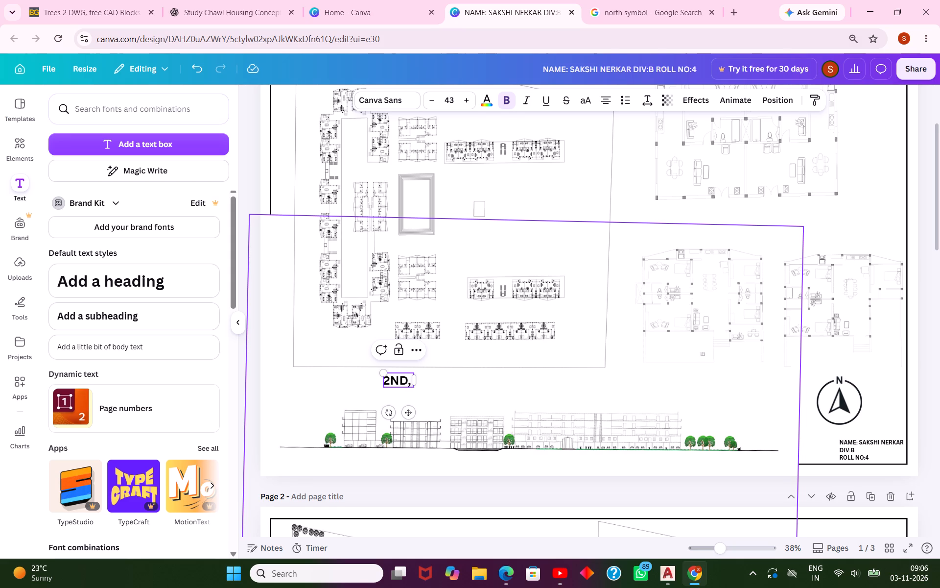
{"action": "type", "text": "3R"}
{"action": "key", "text": "d"}
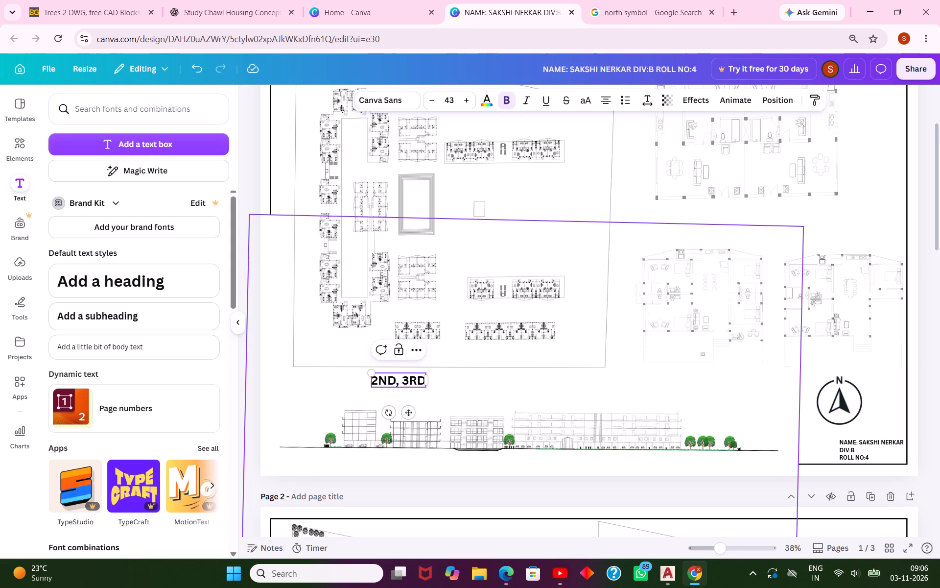
{"action": "key", "text": "space"}
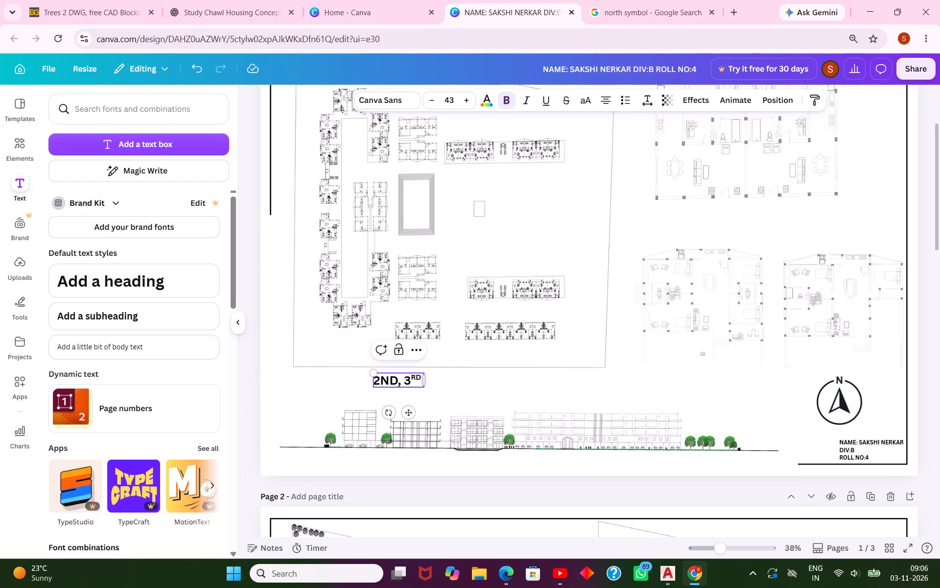
{"action": "key", "text": "space"}
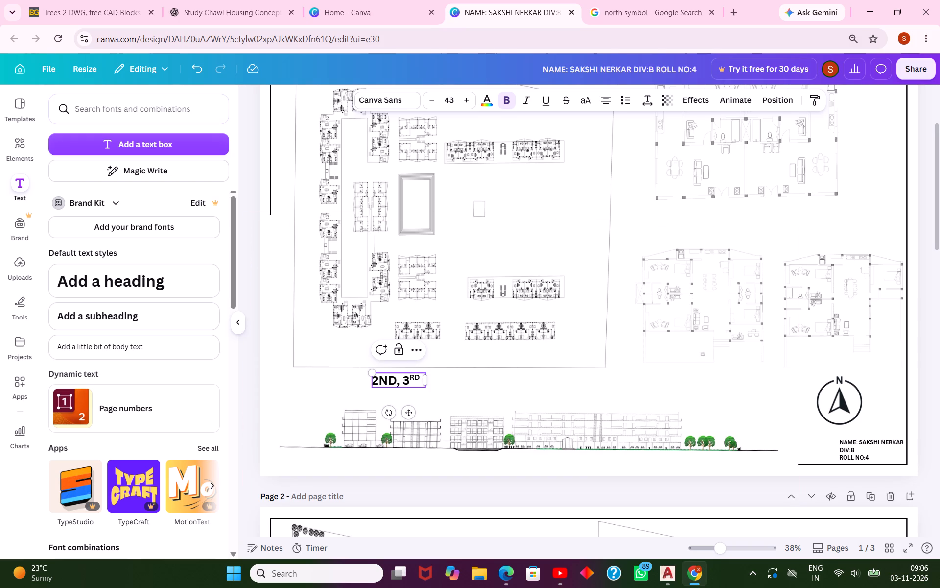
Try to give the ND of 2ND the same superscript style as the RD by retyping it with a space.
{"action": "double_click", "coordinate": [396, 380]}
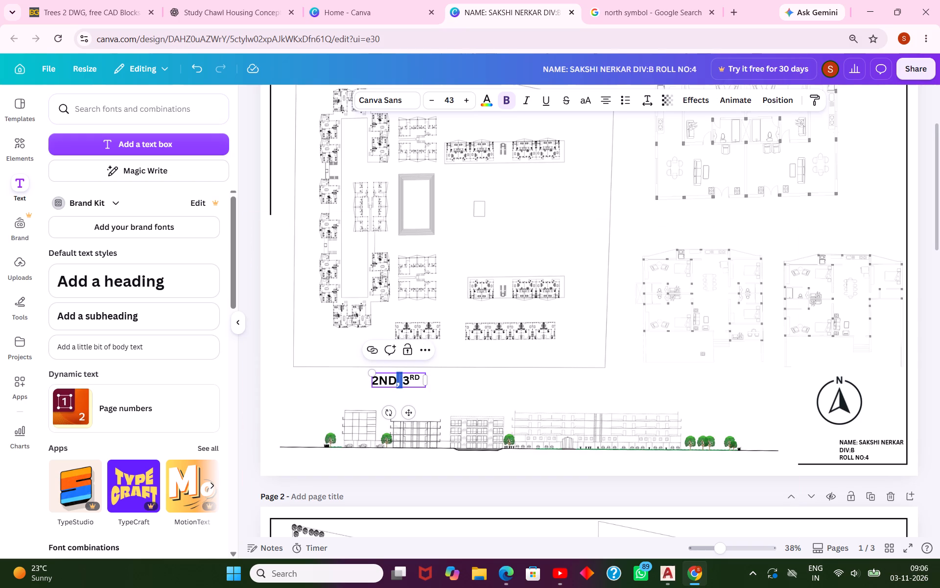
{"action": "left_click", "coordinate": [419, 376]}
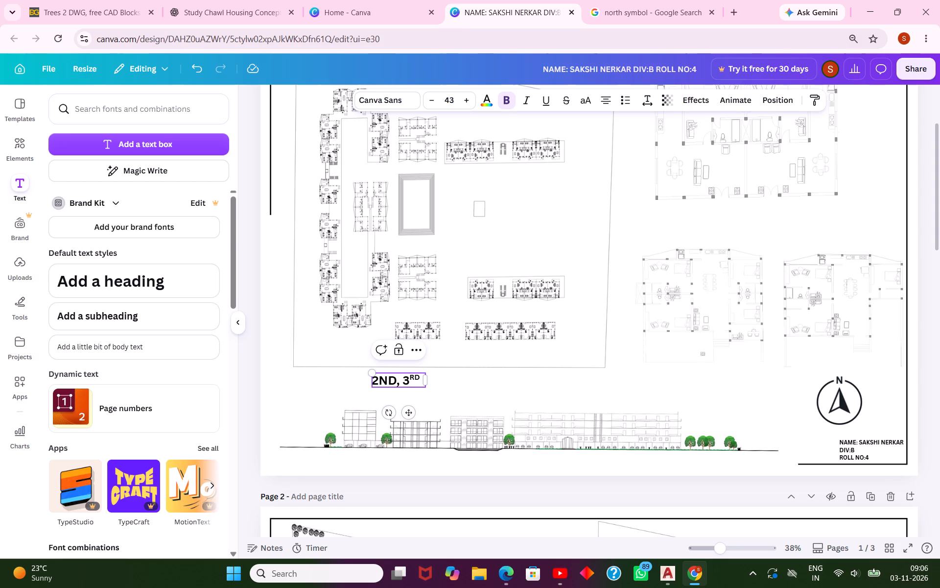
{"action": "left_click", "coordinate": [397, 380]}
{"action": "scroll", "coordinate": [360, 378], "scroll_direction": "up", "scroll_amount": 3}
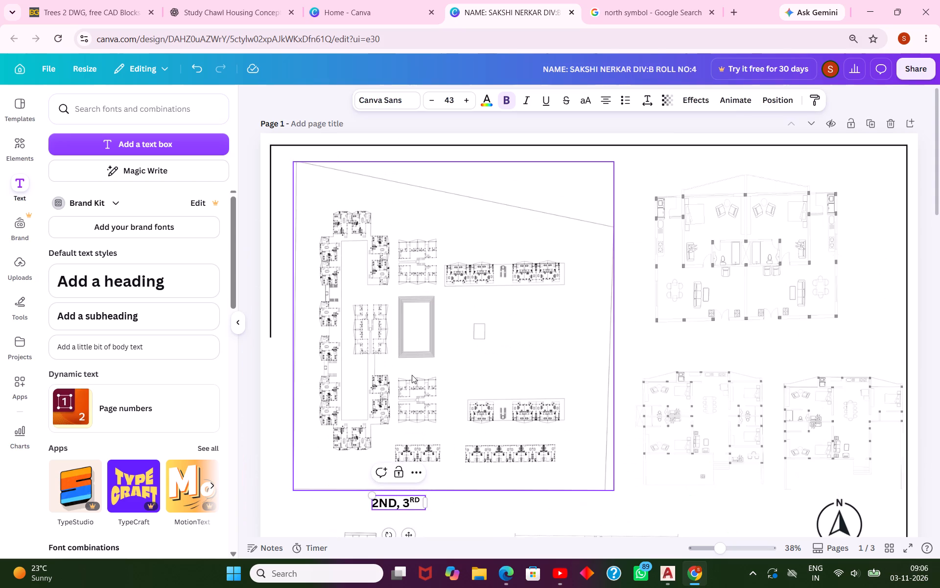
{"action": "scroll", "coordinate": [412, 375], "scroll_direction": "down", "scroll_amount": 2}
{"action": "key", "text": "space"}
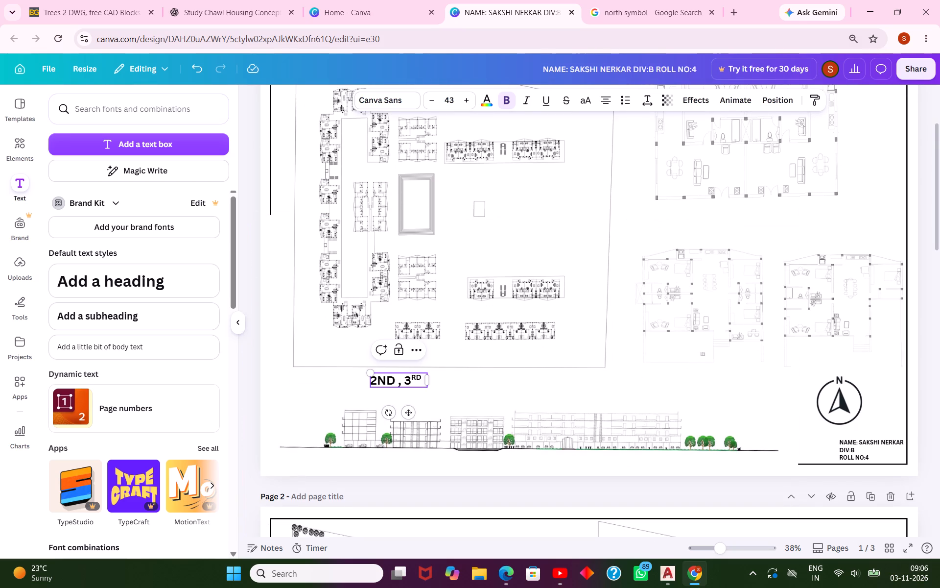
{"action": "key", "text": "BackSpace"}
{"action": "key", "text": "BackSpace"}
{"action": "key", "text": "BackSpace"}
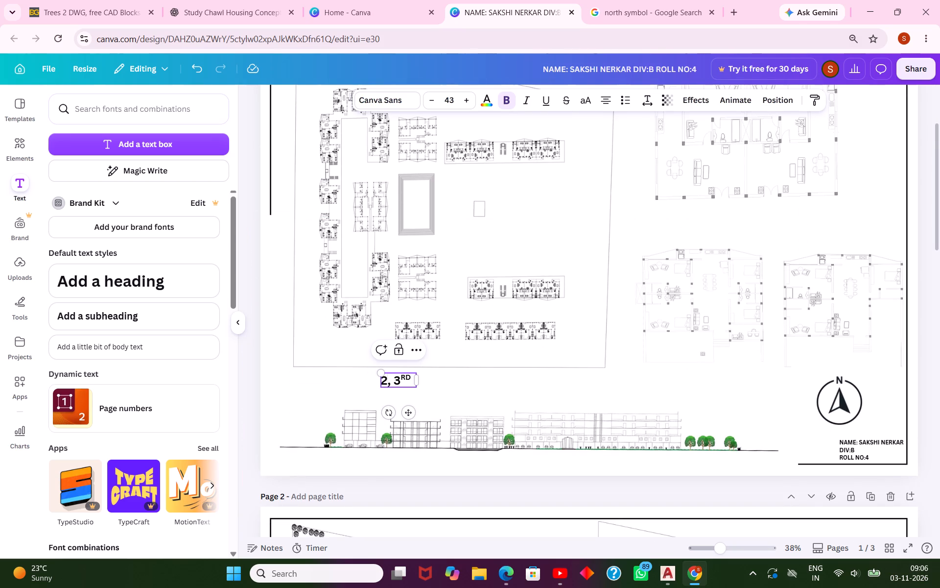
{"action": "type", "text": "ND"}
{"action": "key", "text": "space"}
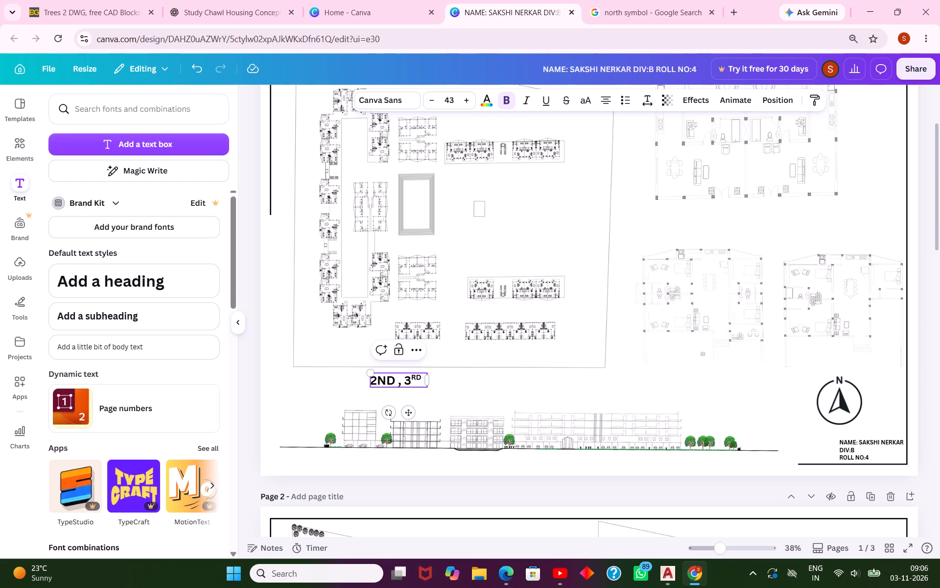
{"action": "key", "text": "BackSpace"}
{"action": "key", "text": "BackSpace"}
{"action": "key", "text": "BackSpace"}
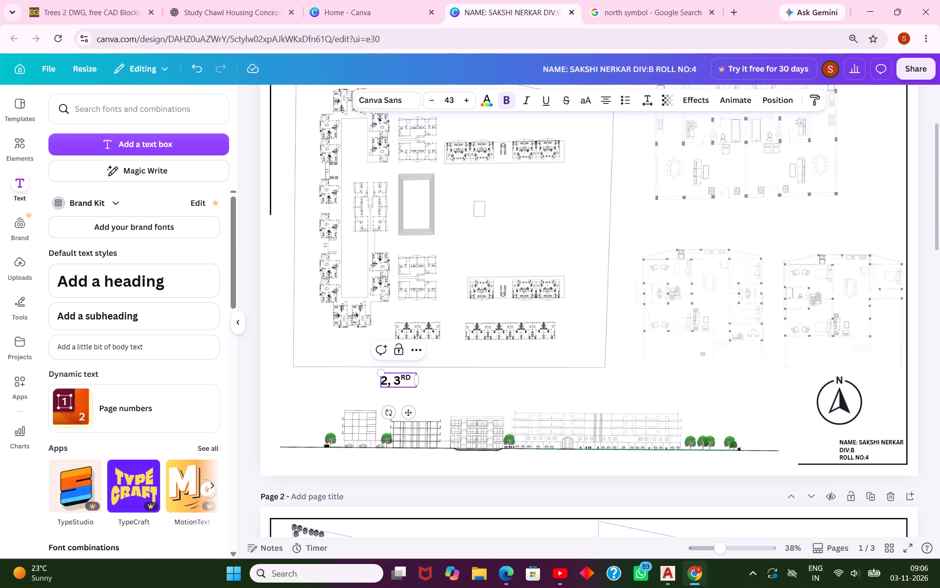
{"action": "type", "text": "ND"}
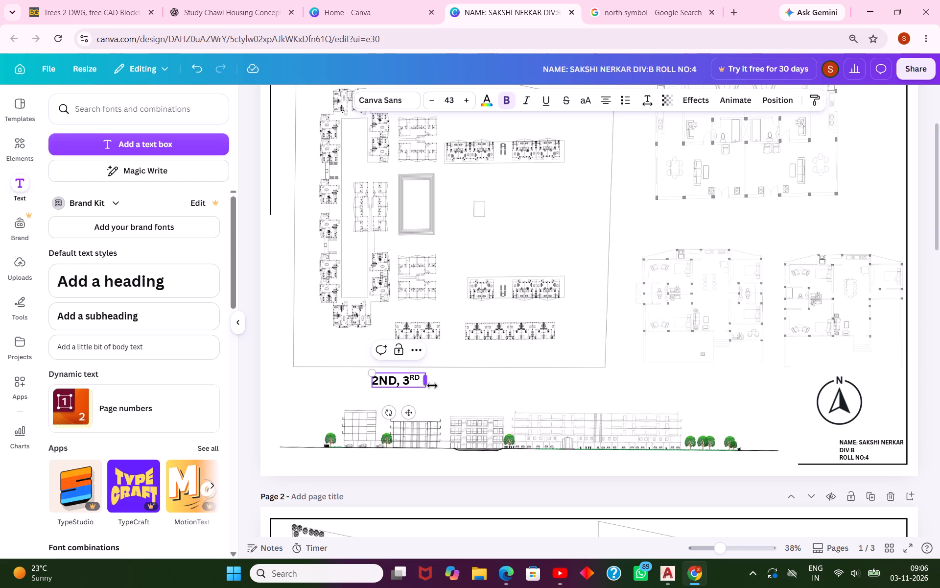
Retype the RD of 3RD as regular, non-superscript text and add a comma and space after it.
{"action": "left_click", "coordinate": [418, 380]}
{"action": "key", "text": "BackSpace"}
{"action": "key", "text": "BackSpace"}
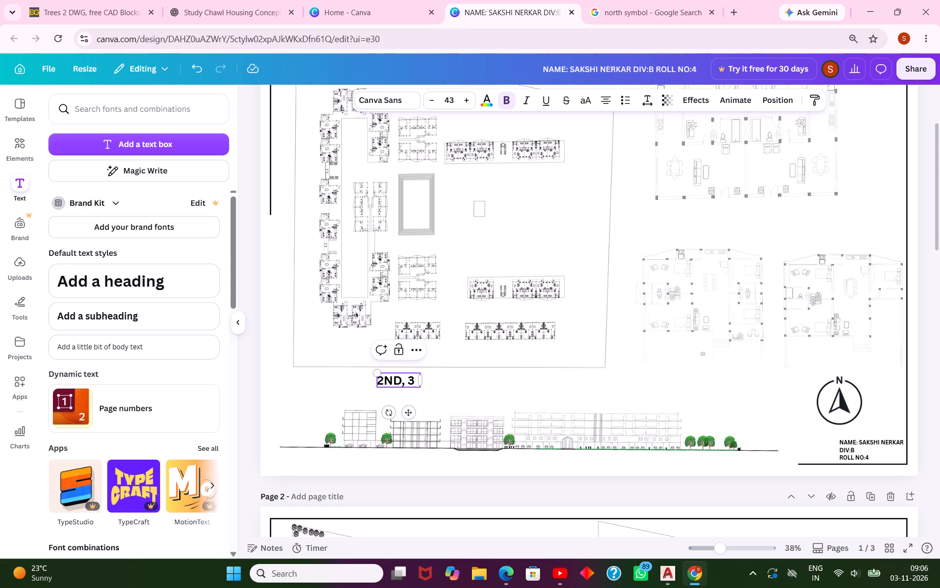
{"action": "type", "text": "RD"}
{"action": "key", "text": "space"}
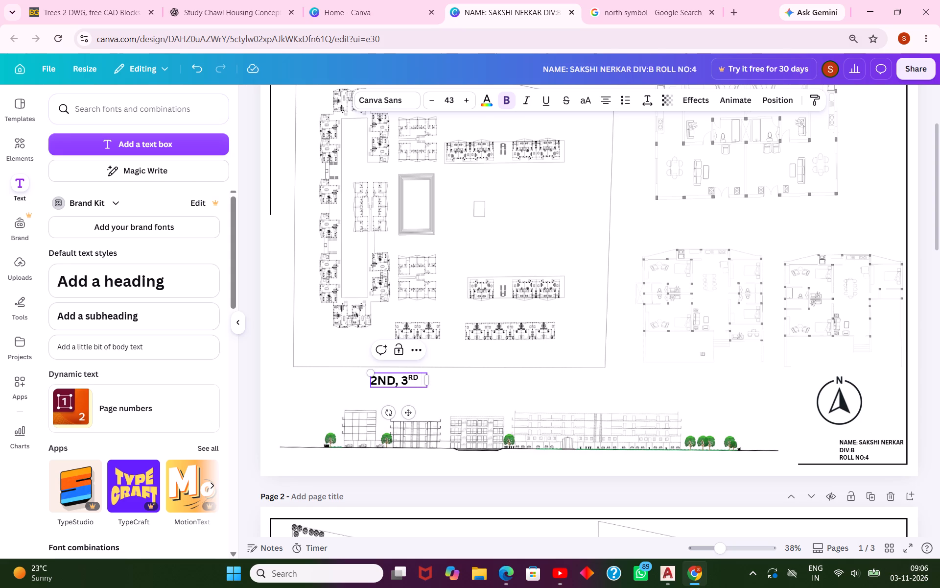
{"action": "key", "text": "BackSpace"}
{"action": "key", "text": "BackSpace"}
{"action": "key", "text": "BackSpace"}
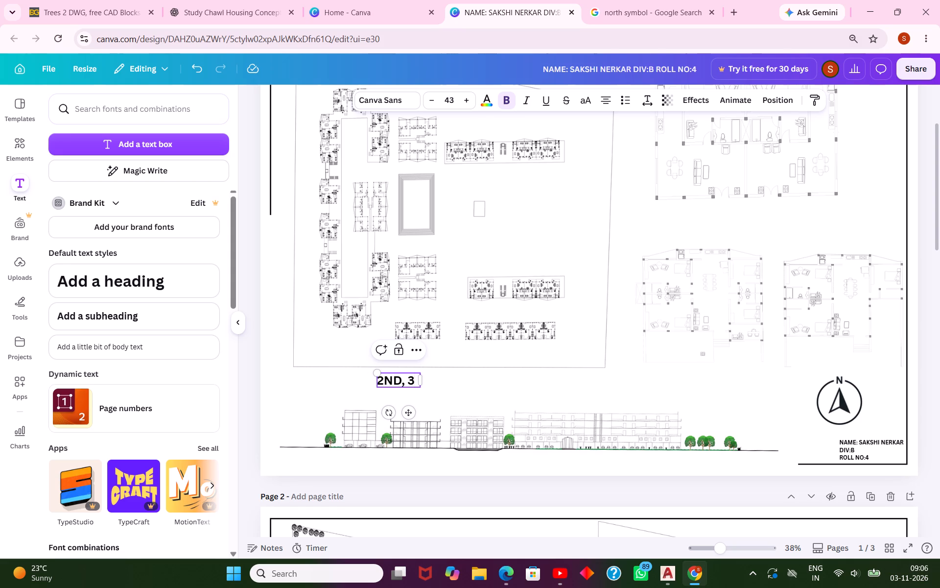
{"action": "type", "text": "RD"}
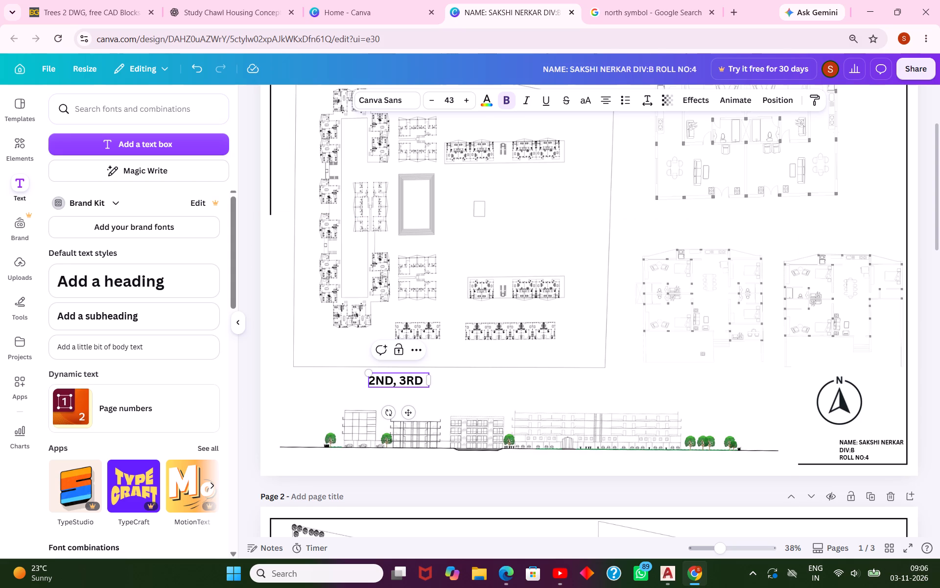
{"action": "key", "text": "comma"}
{"action": "key", "text": "space"}
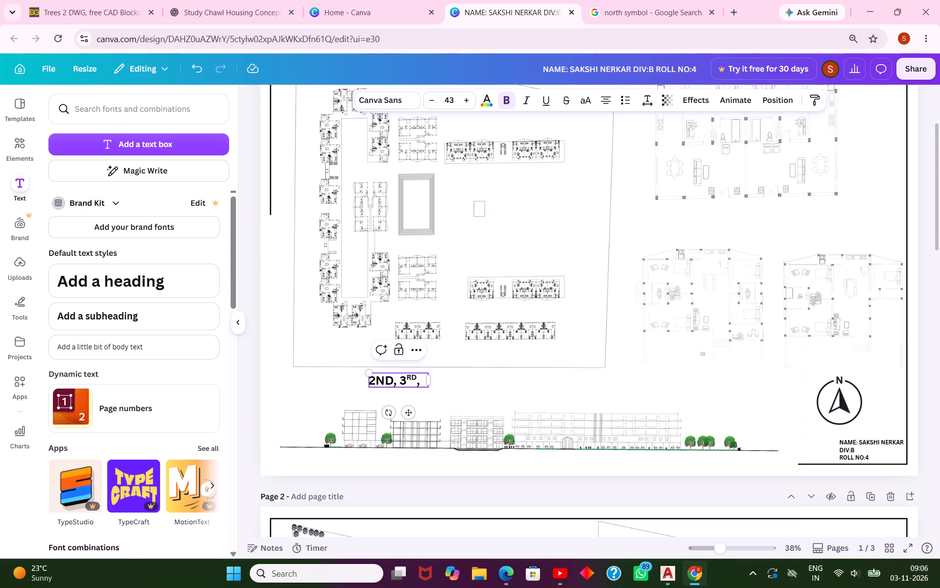
{"action": "key", "text": "ctrl+z"}
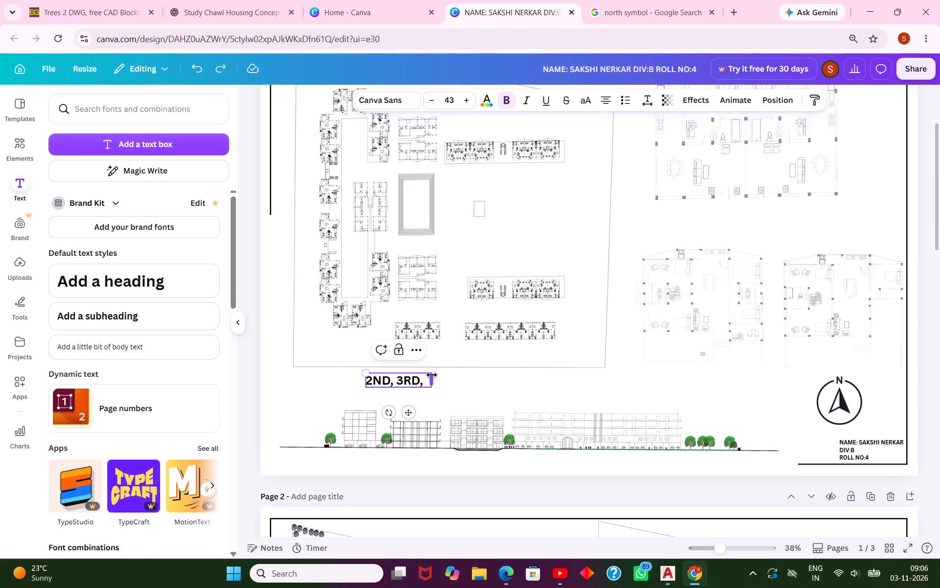
Append "4TH" to the label, keeping the TH as regular, non-superscript text.
{"action": "type", "text": "4TH"}
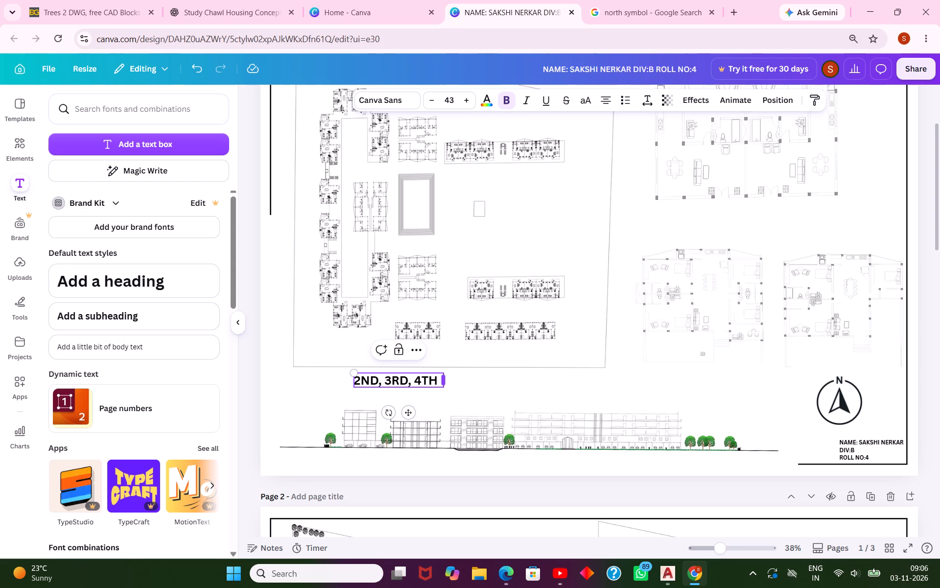
{"action": "key", "text": "space"}
{"action": "key", "text": "BackSpace"}
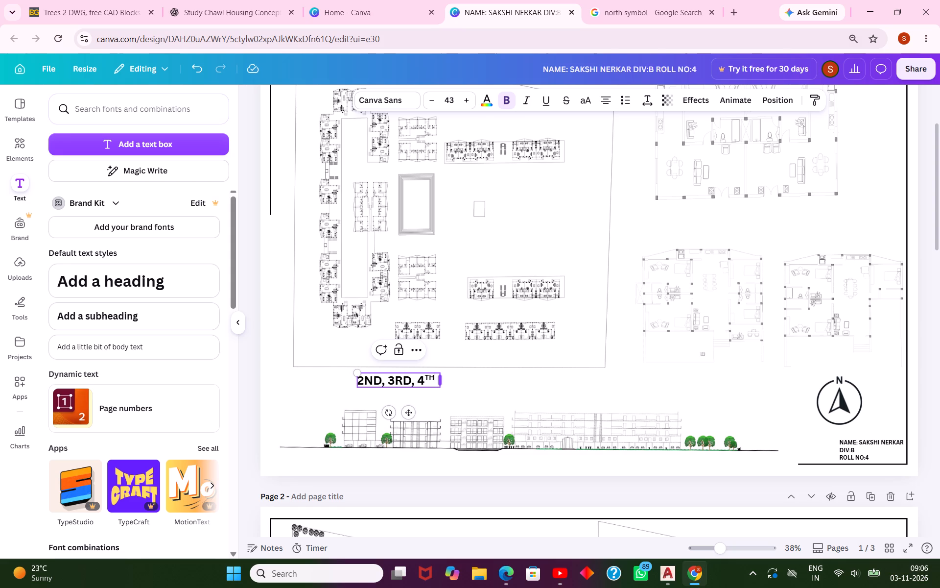
{"action": "key", "text": "BackSpace"}
{"action": "key", "text": "BackSpace"}
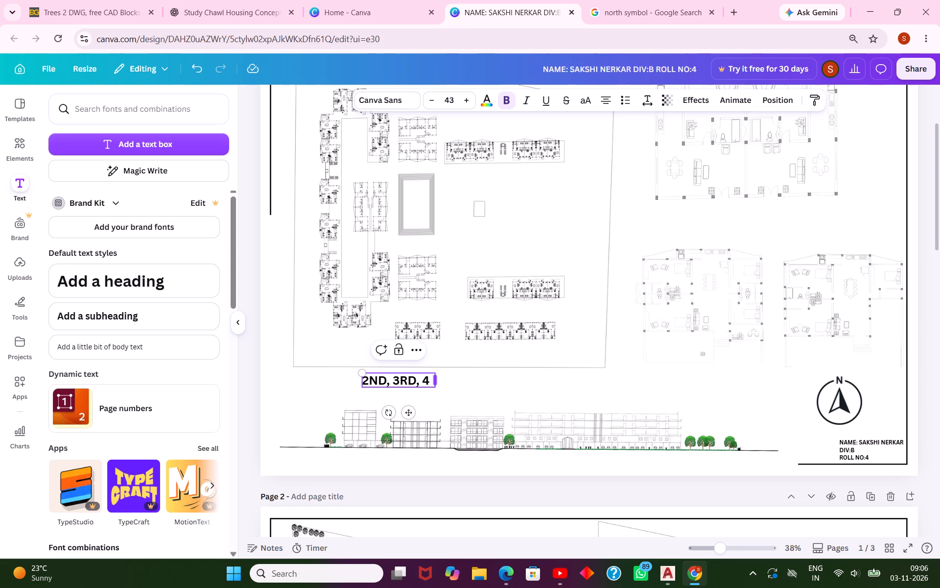
{"action": "type", "text": "TH"}
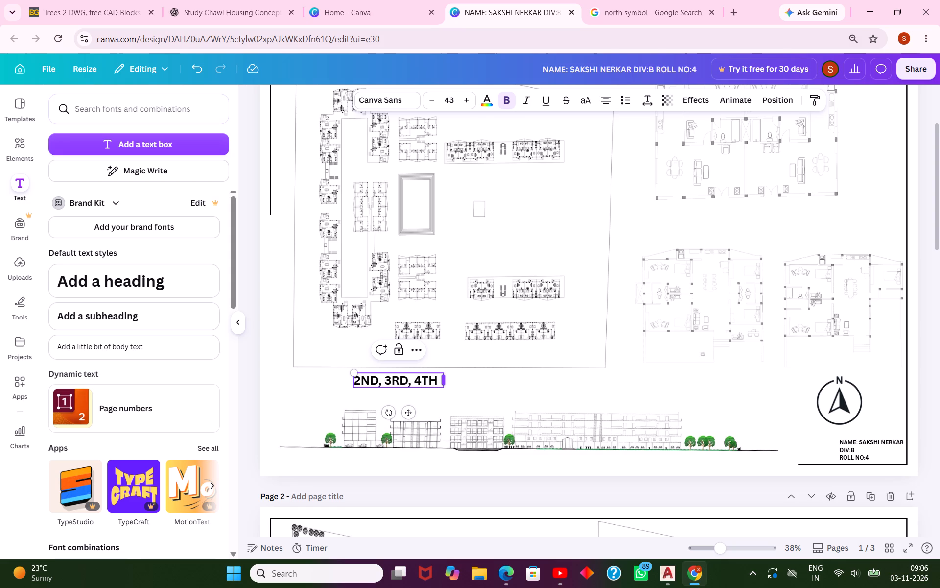
Append "FLOOR PLAN" to the end of the label, after 4TH.
{"action": "type", "text": "FLP"}
{"action": "key", "text": "BackSpace"}
{"action": "type", "text": "OO"}
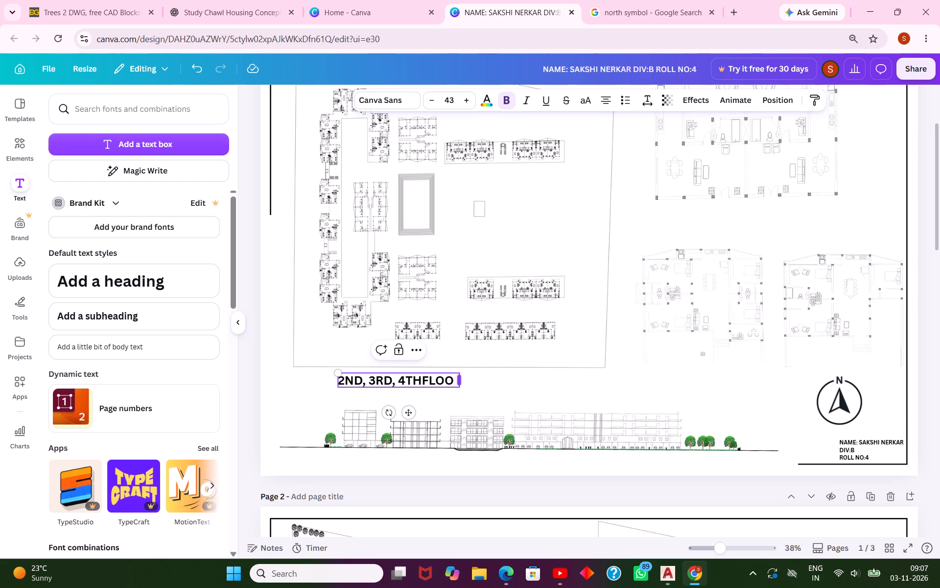
{"action": "type", "text": "T"}
{"action": "key", "text": "space"}
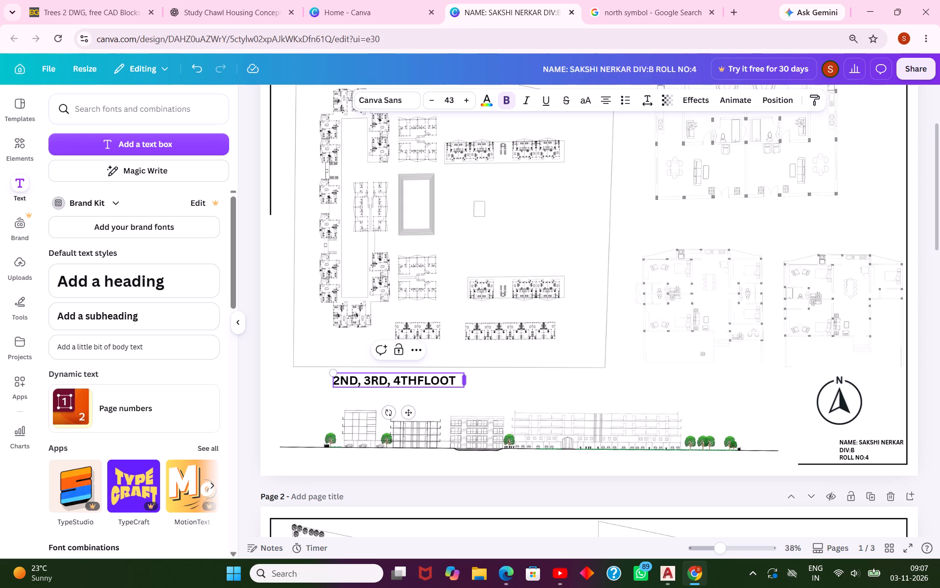
{"action": "key", "text": "BackSpace"}
{"action": "key", "text": "BackSpace"}
{"action": "type", "text": "RT"}
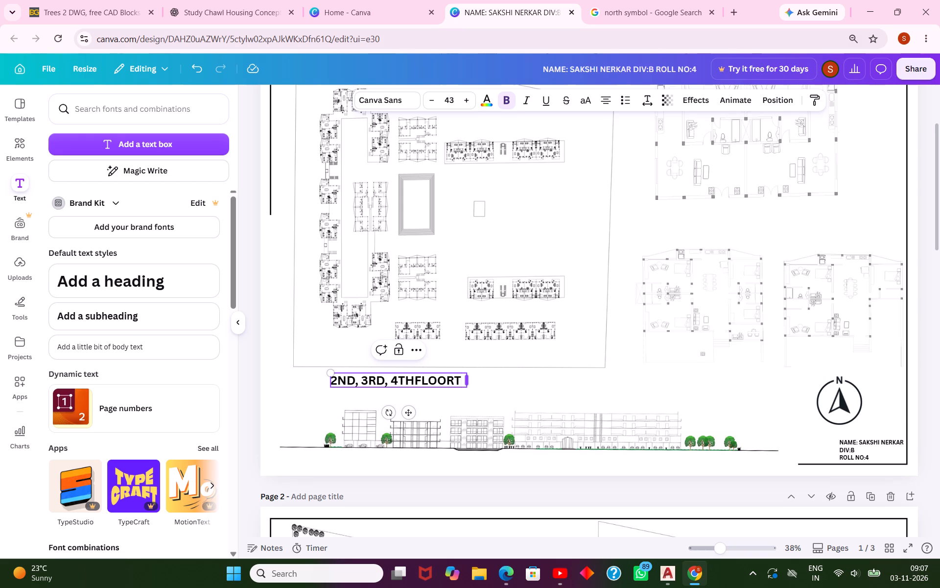
{"action": "key", "text": "BackSpace"}
{"action": "key", "text": "space"}
{"action": "type", "text": "PLA"}
{"action": "key", "text": "n"}
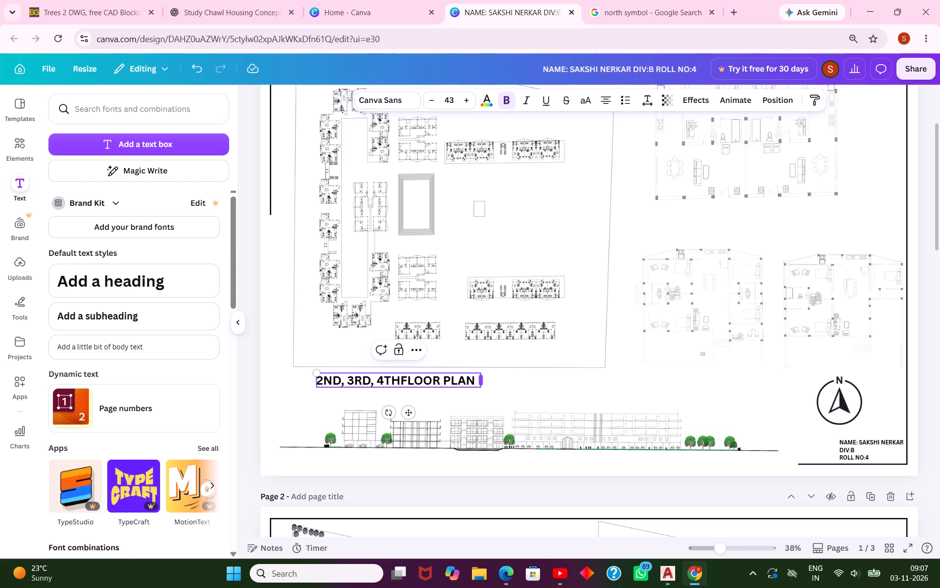
Add spacing between 4TH and FLOOR with a regular-text TH, so the label reads "2ND, 3RD, 4TH FLOOR PLAN".
{"action": "left_click", "coordinate": [399, 380]}
{"action": "key", "text": "space"}
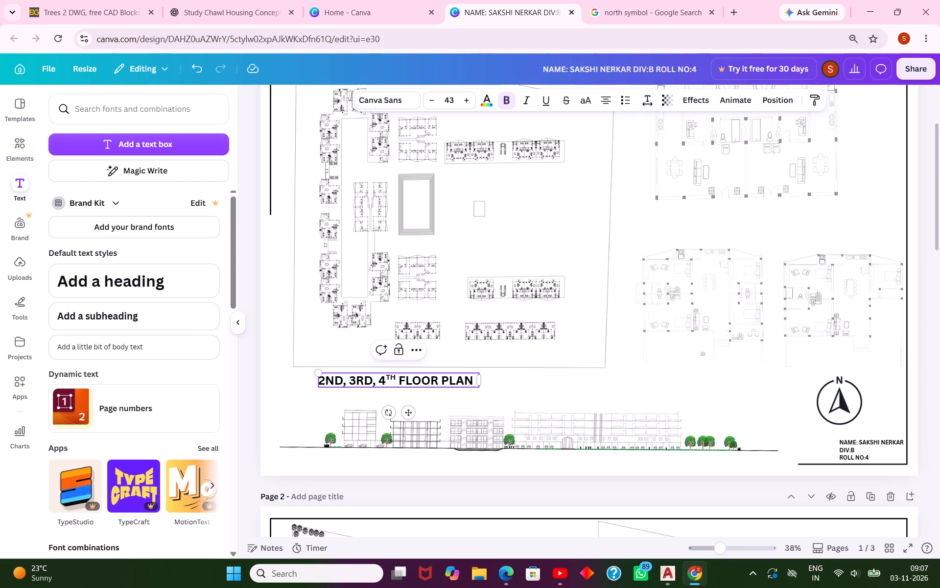
{"action": "key", "text": "space"}
{"action": "key", "text": "space"}
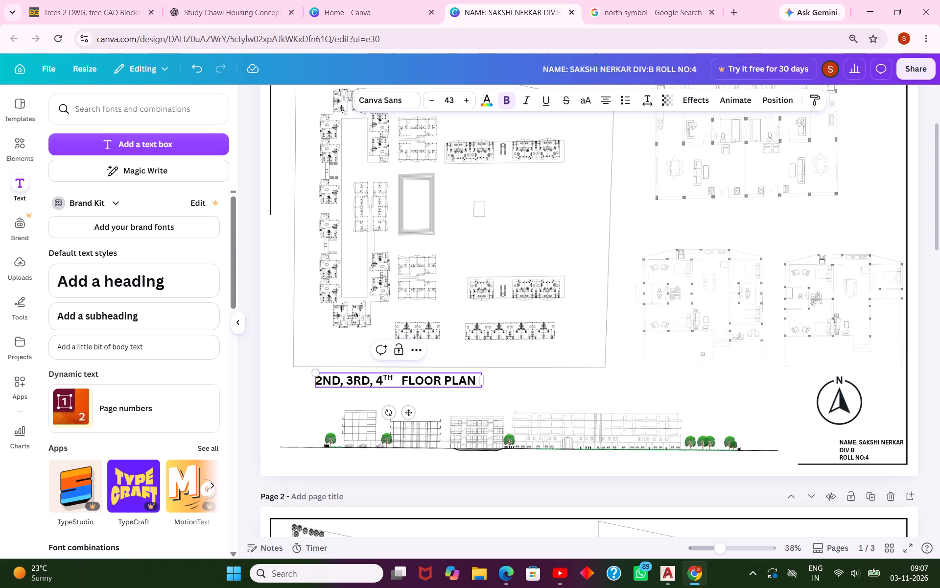
{"action": "left_click", "coordinate": [393, 378]}
{"action": "key", "text": "BackSpace"}
{"action": "key", "text": "BackSpace"}
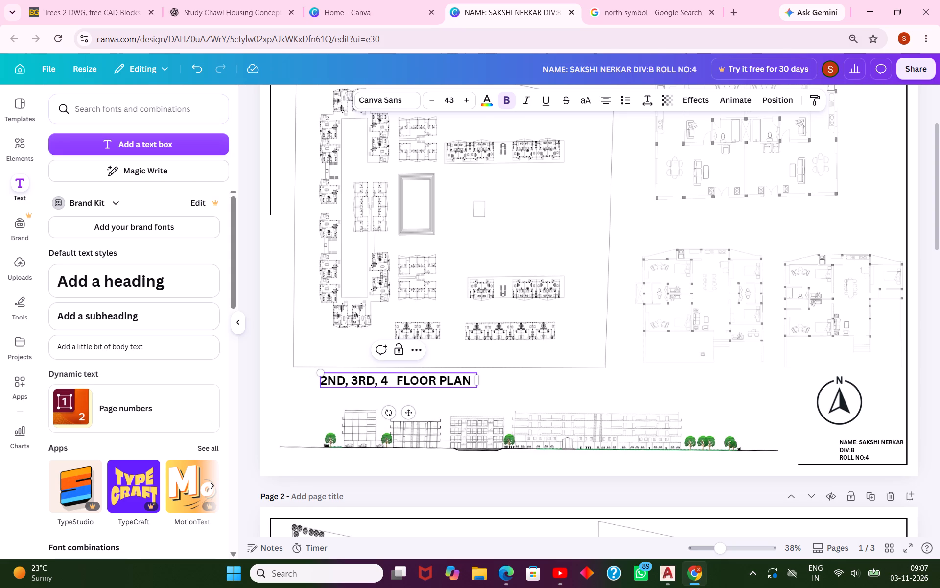
{"action": "type", "text": "TH"}
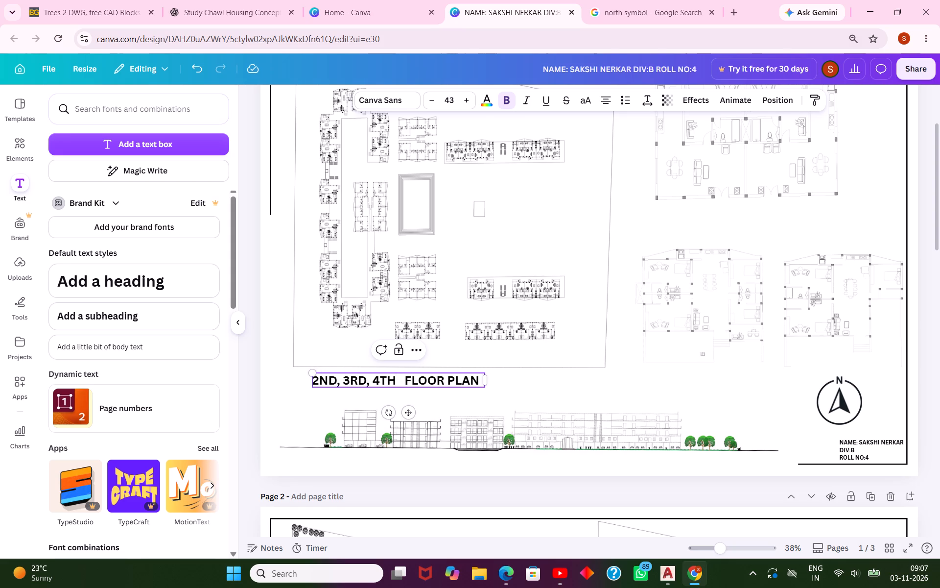
{"action": "left_click", "coordinate": [509, 392]}
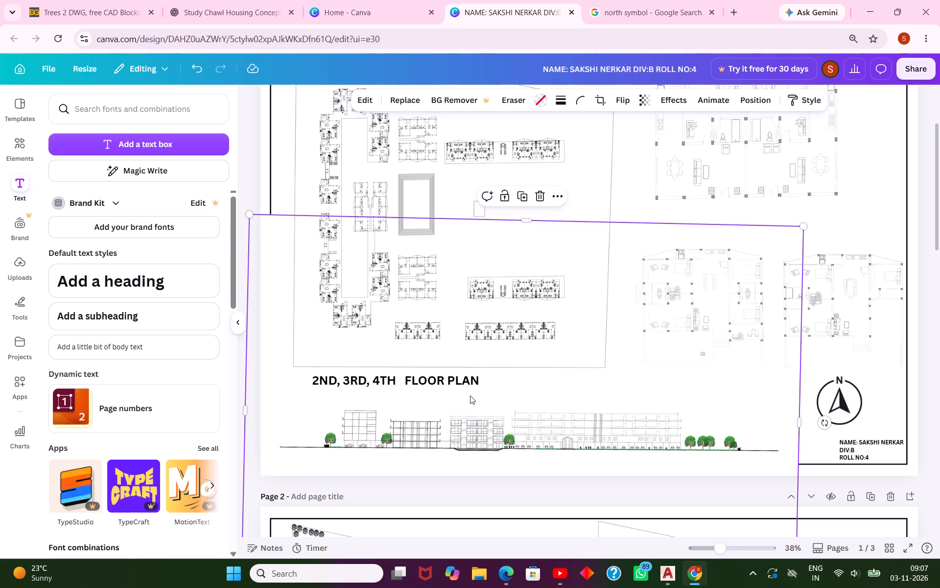
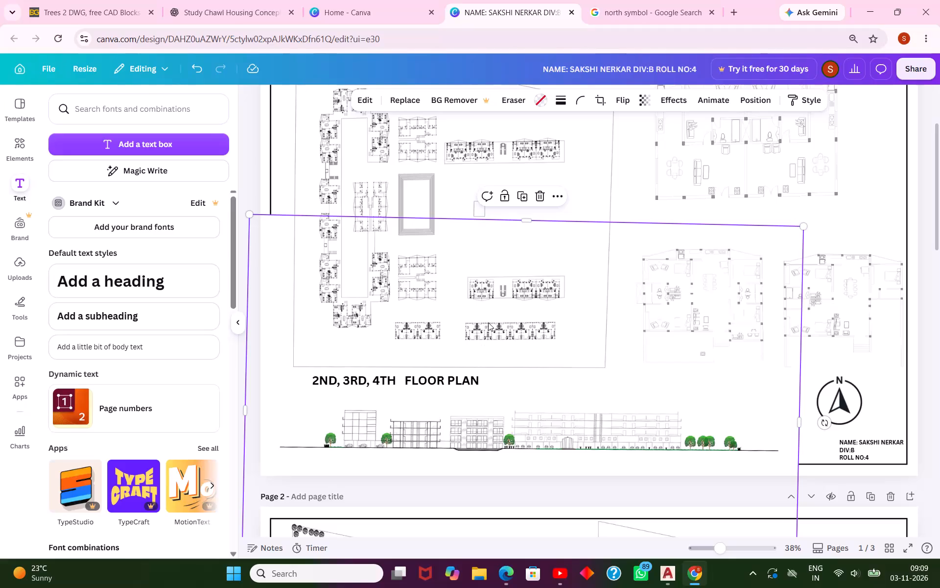
Duplicate the "2ND, 3RD, 4TH FLOOR PLAN" label and place the copy below the upper unit plan.
{"action": "key", "text": "Escape"}
{"action": "key", "text": "Escape"}
{"action": "scroll", "coordinate": [571, 325], "scroll_direction": "down", "scroll_amount": 3}
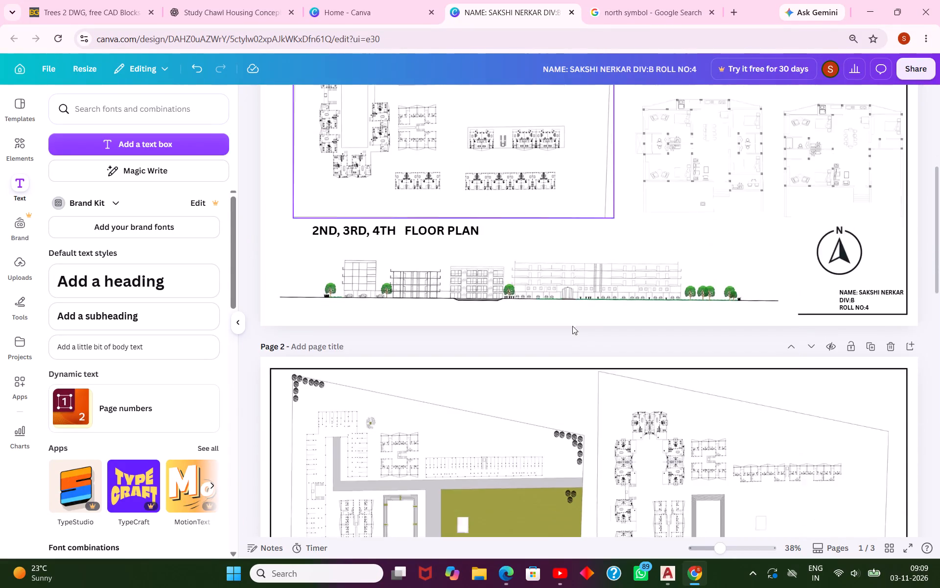
{"action": "scroll", "coordinate": [574, 308], "scroll_direction": "up", "scroll_amount": 6}
{"action": "scroll", "coordinate": [590, 238], "scroll_direction": "down", "scroll_amount": 3}
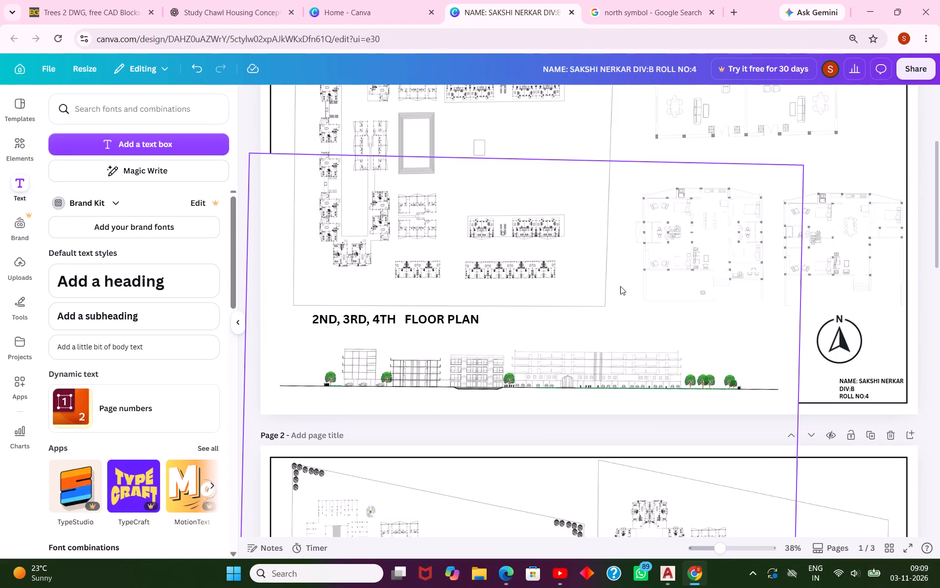
{"action": "scroll", "coordinate": [711, 304], "scroll_direction": "up", "scroll_amount": 2}
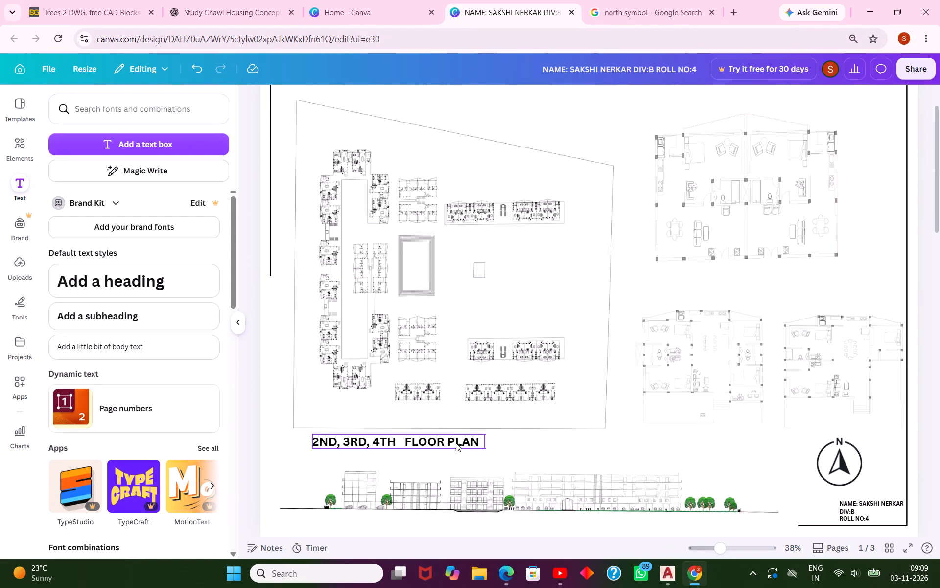
{"action": "left_click", "coordinate": [456, 443]}
{"action": "key", "text": "ctrl+c"}
{"action": "key", "text": "ctrl+v"}
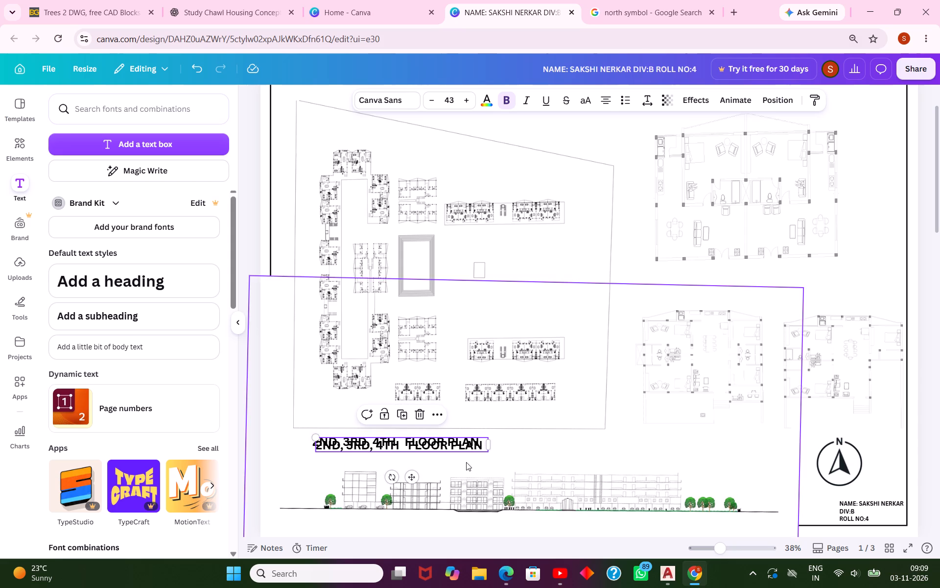
{"action": "left_click_drag", "start_coordinate": [410, 476], "coordinate": [748, 314]}
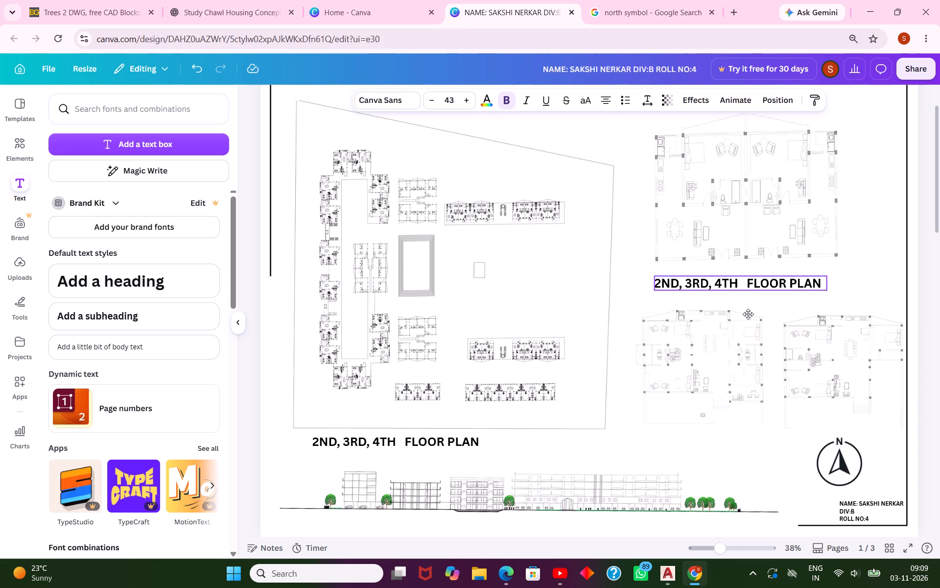
{"action": "left_click_drag", "start_coordinate": [748, 314], "coordinate": [751, 312]}
Change the copied label's text to "2BHK PLAN" and move it slightly up, closer to the upper unit plan.
{"action": "double_click", "coordinate": [728, 279]}
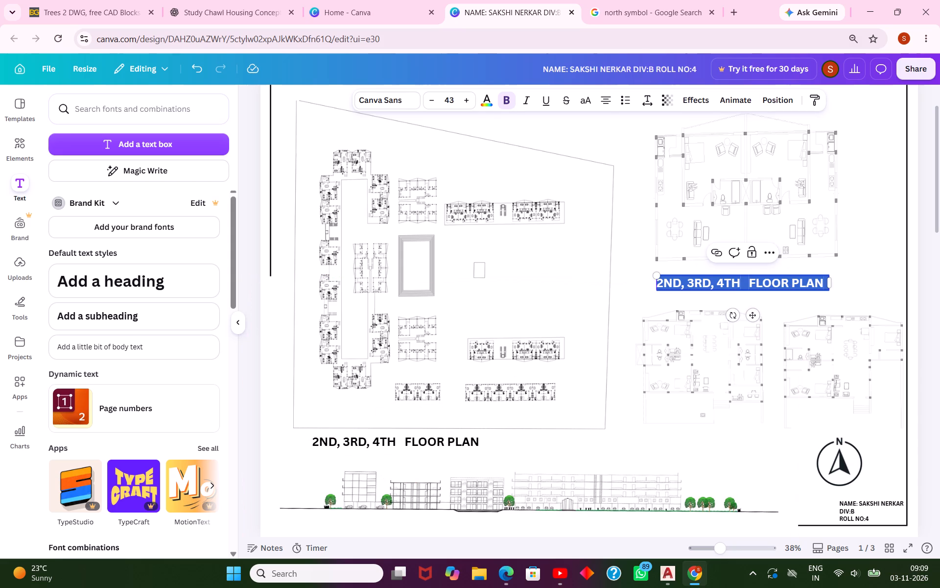
{"action": "type", "text": "2BHK"}
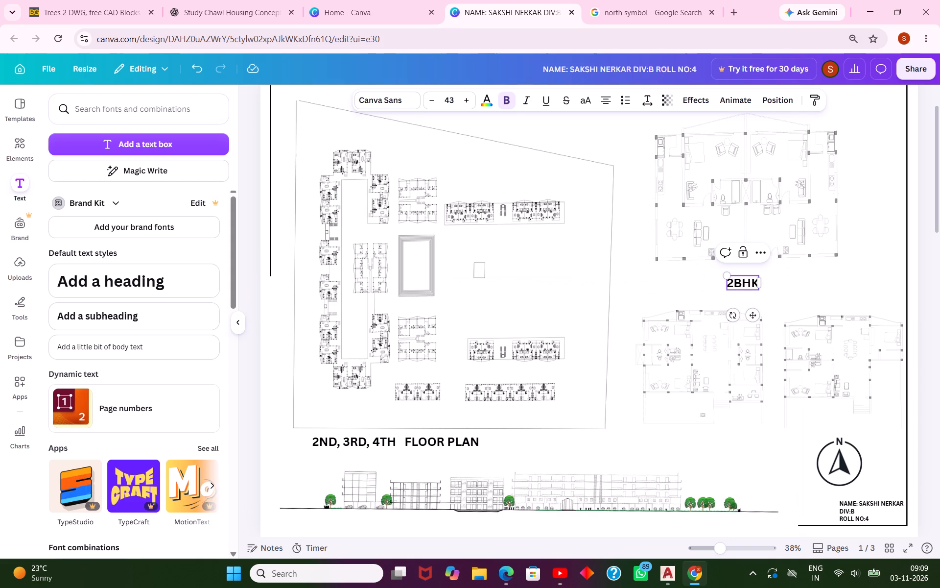
{"action": "key", "text": "space"}
{"action": "type", "text": "PLAN"}
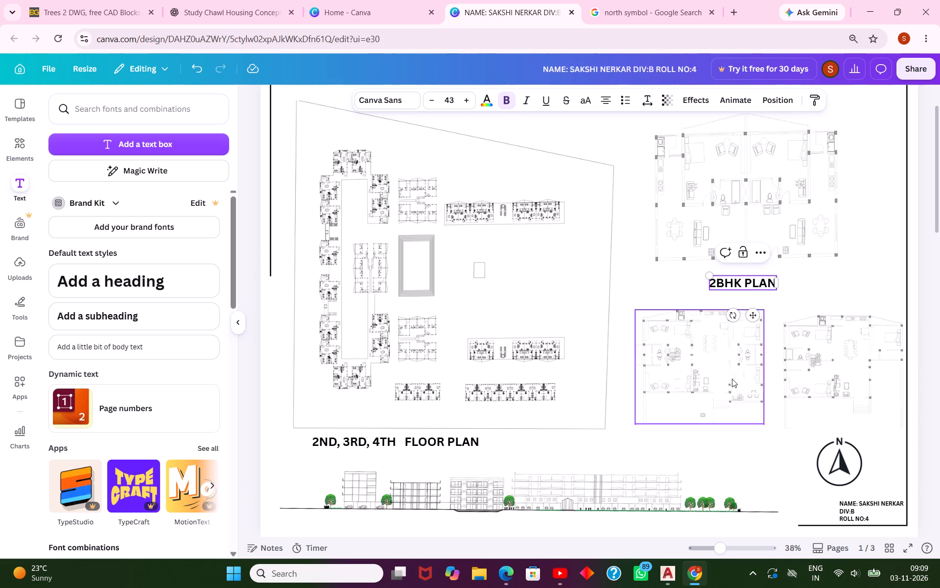
{"action": "left_click_drag", "start_coordinate": [752, 317], "coordinate": [752, 310]}
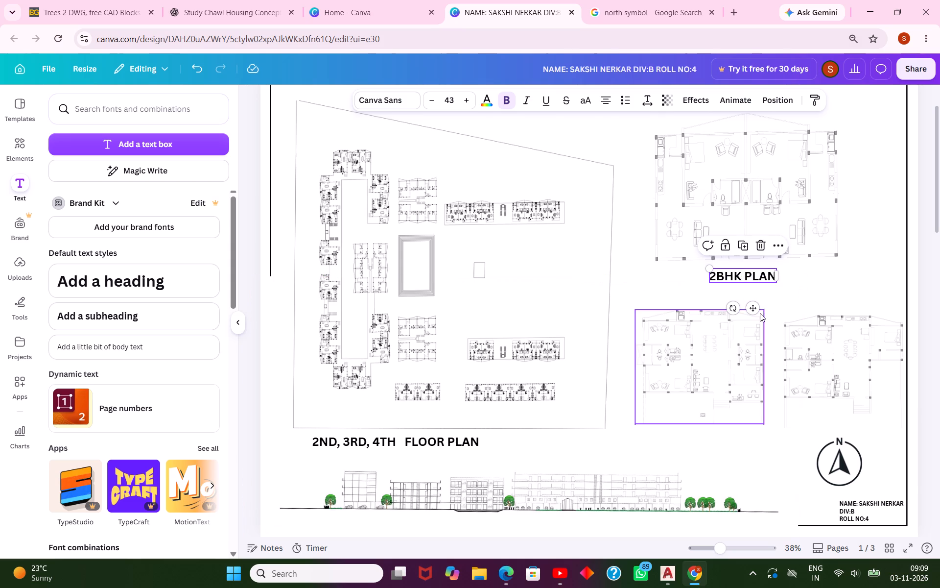
Duplicate the "2BHK PLAN" label and place the copy centred below the lower-left unit plan.
{"action": "key", "text": "ctrl+c"}
{"action": "key", "text": "ctrl+v"}
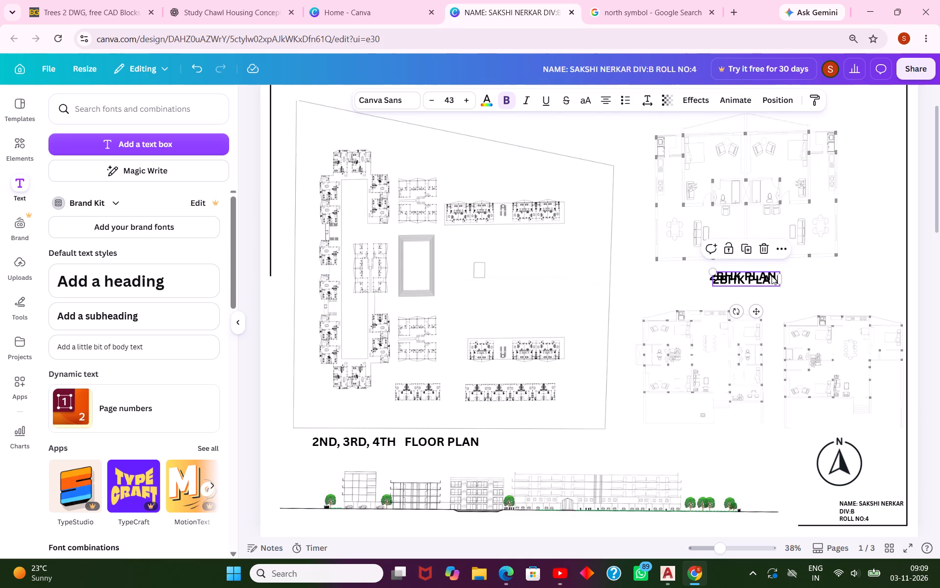
{"action": "left_click_drag", "start_coordinate": [757, 306], "coordinate": [708, 465]}
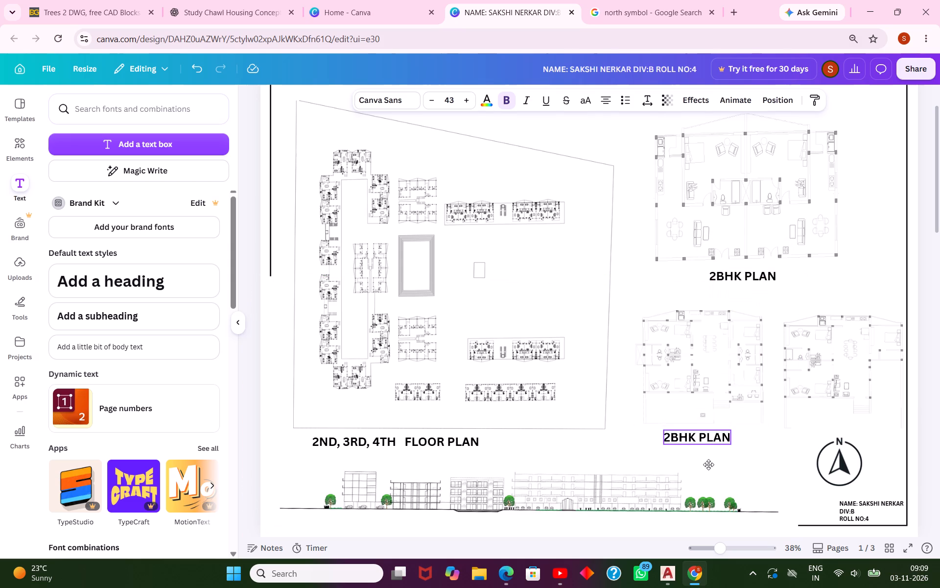
{"action": "left_click_drag", "start_coordinate": [708, 465], "coordinate": [709, 467]}
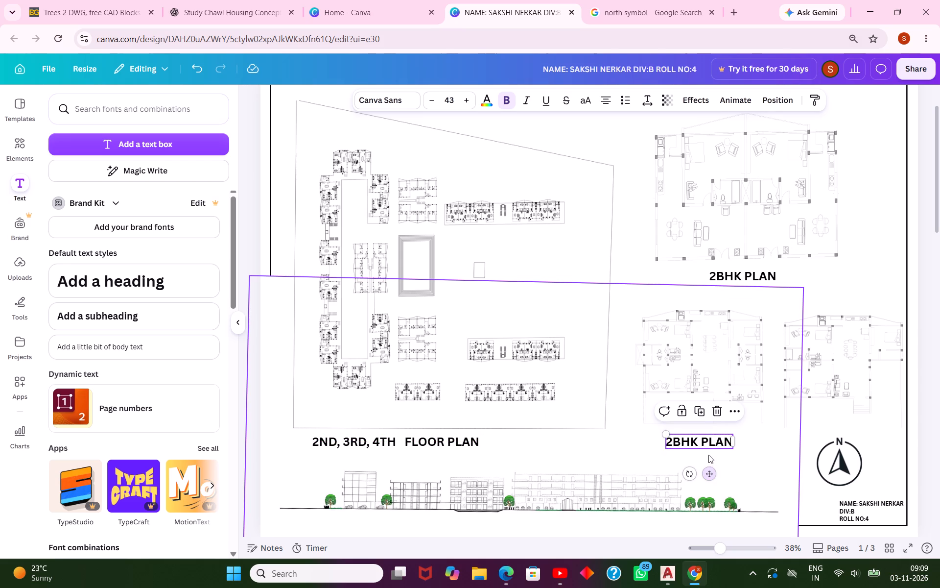
{"action": "left_click_drag", "start_coordinate": [712, 474], "coordinate": [717, 469]}
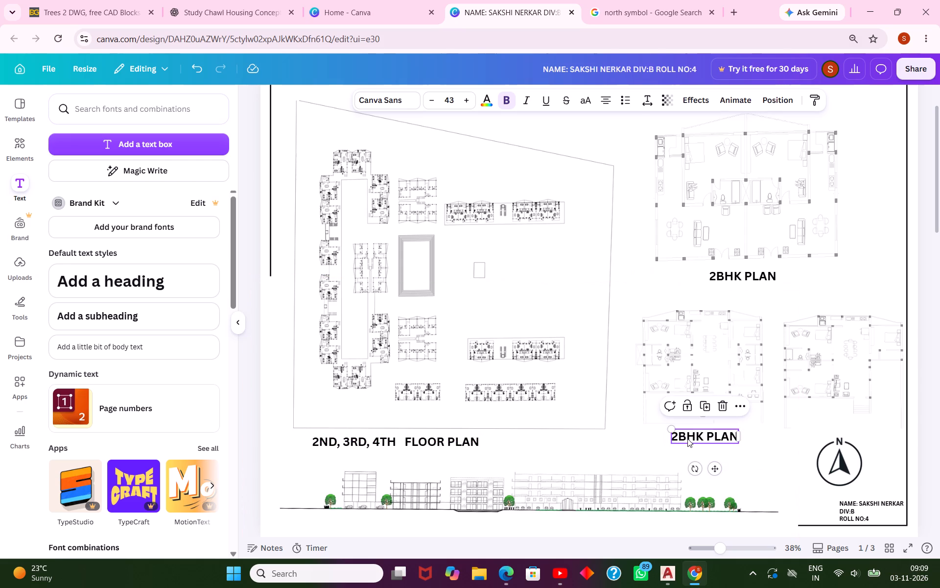
Change the label below the lower-left unit plan to "4 BHK PLAN", with a space after the 4.
{"action": "left_click", "coordinate": [683, 435]}
{"action": "left_click", "coordinate": [677, 436]}
{"action": "left_click", "coordinate": [677, 436]}
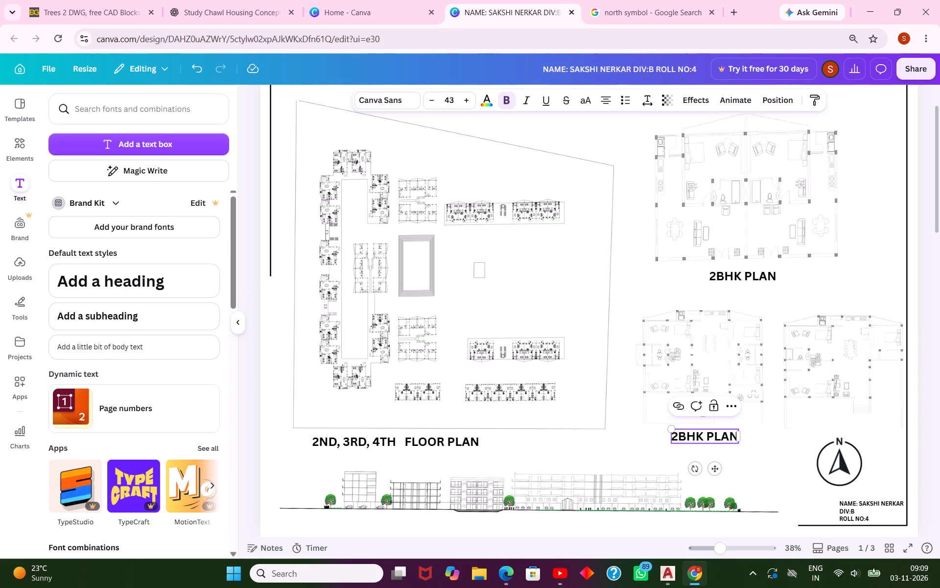
{"action": "key", "text": "BackSpace"}
{"action": "key", "text": "4"}
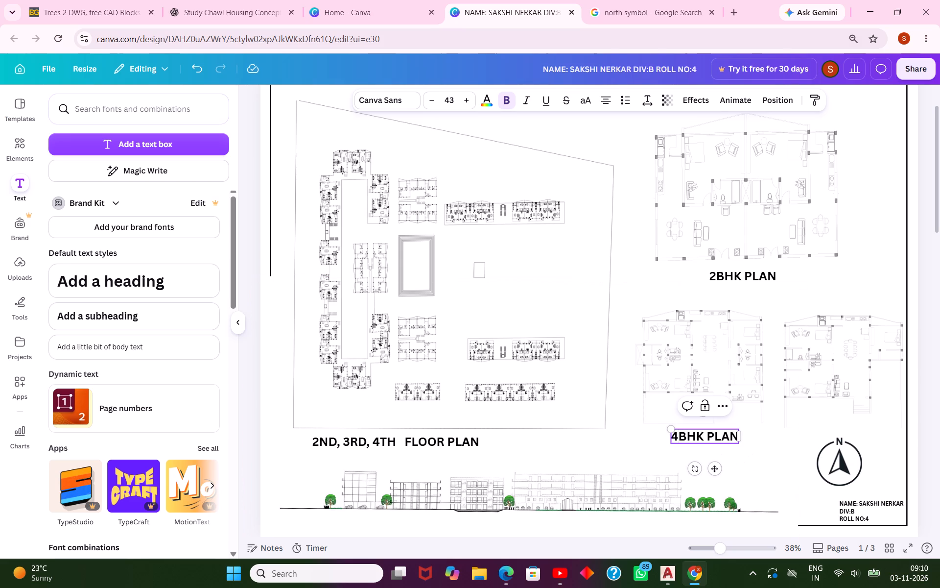
{"action": "left_click", "coordinate": [680, 437]}
{"action": "key", "text": "space"}
{"action": "left_click", "coordinate": [746, 451]}
Duplicate the "4 BHK PLAN" label and place the copy just beside the north symbol.
{"action": "left_click", "coordinate": [735, 441]}
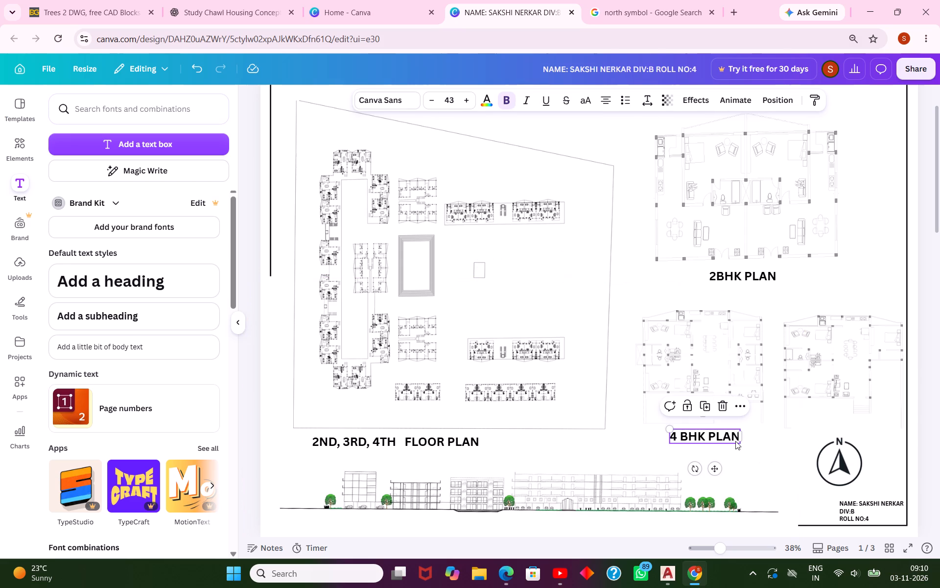
{"action": "key", "text": "ctrl+c"}
{"action": "key", "text": "ctrl+v"}
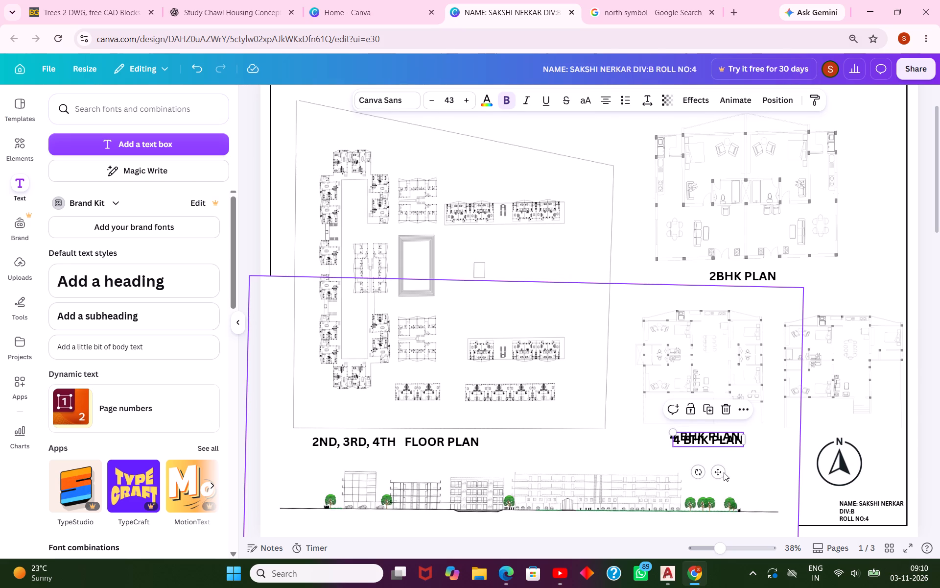
{"action": "left_click_drag", "start_coordinate": [723, 472], "coordinate": [811, 469]}
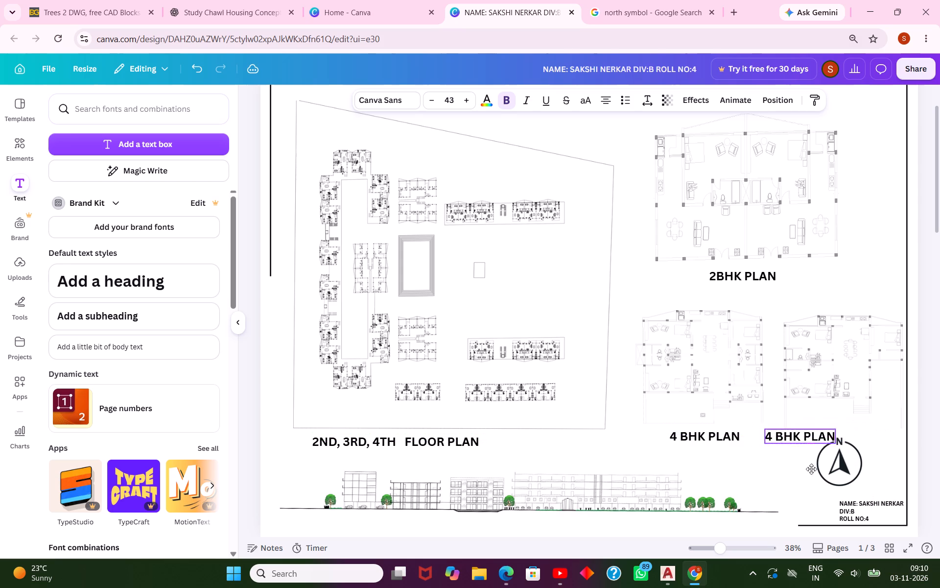
{"action": "left_click_drag", "start_coordinate": [811, 469], "coordinate": [788, 487]}
Move the two lower unit plans slightly up, closer to the "2BHK PLAN" label.
{"action": "left_click", "coordinate": [863, 364]}
{"action": "left_click_drag", "start_coordinate": [852, 370], "coordinate": [851, 348]}
{"action": "left_click_drag", "start_coordinate": [743, 374], "coordinate": [742, 358]}
Position one "4 BHK PLAN" label directly below each of the two lower unit plans, aligned at the same height.
{"action": "left_click_drag", "start_coordinate": [722, 436], "coordinate": [722, 419]}
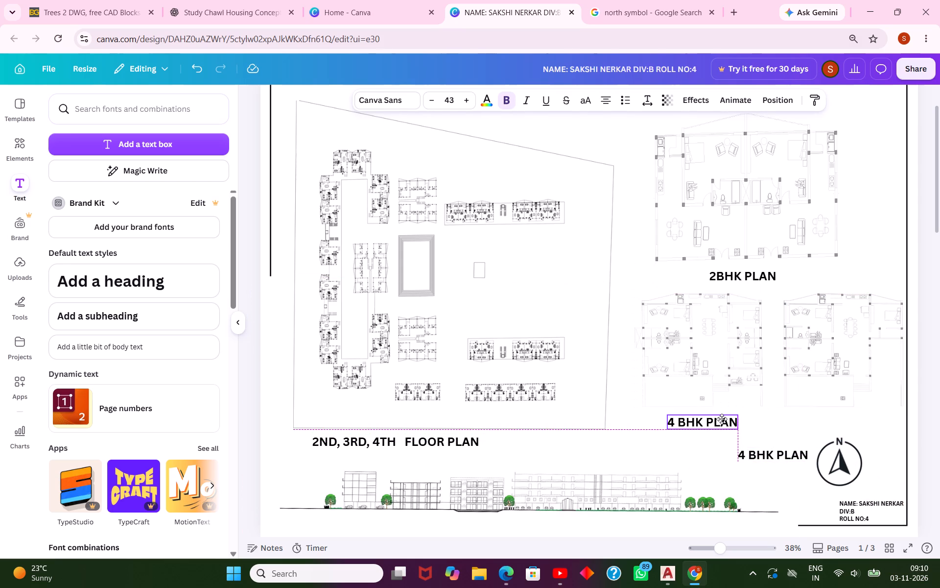
{"action": "left_click_drag", "start_coordinate": [722, 419], "coordinate": [722, 421]}
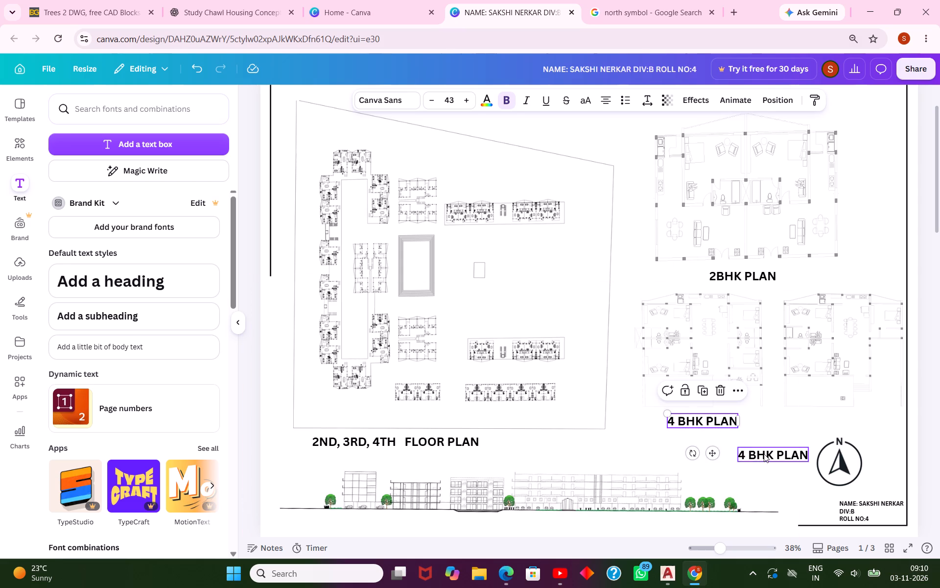
{"action": "left_click_drag", "start_coordinate": [764, 454], "coordinate": [829, 419]}
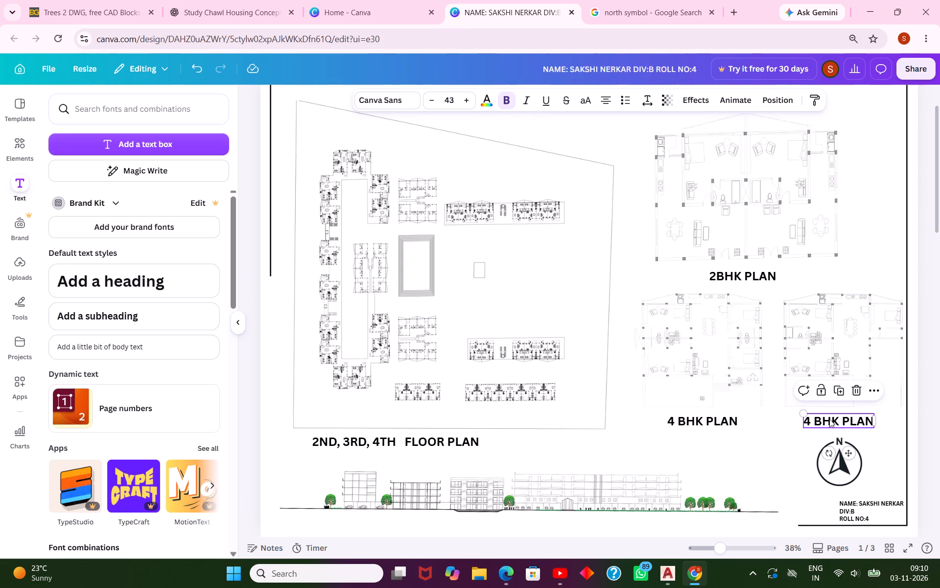
Change the label below the lower-right unit plan to "3 BHK PLAN".
{"action": "double_click", "coordinate": [824, 421]}
{"action": "left_click", "coordinate": [810, 419]}
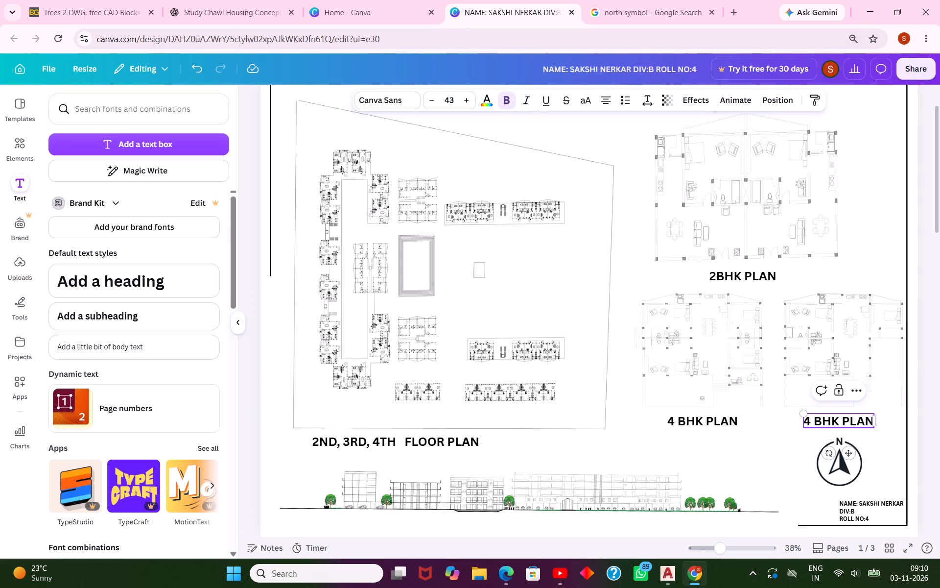
{"action": "key", "text": "BackSpace"}
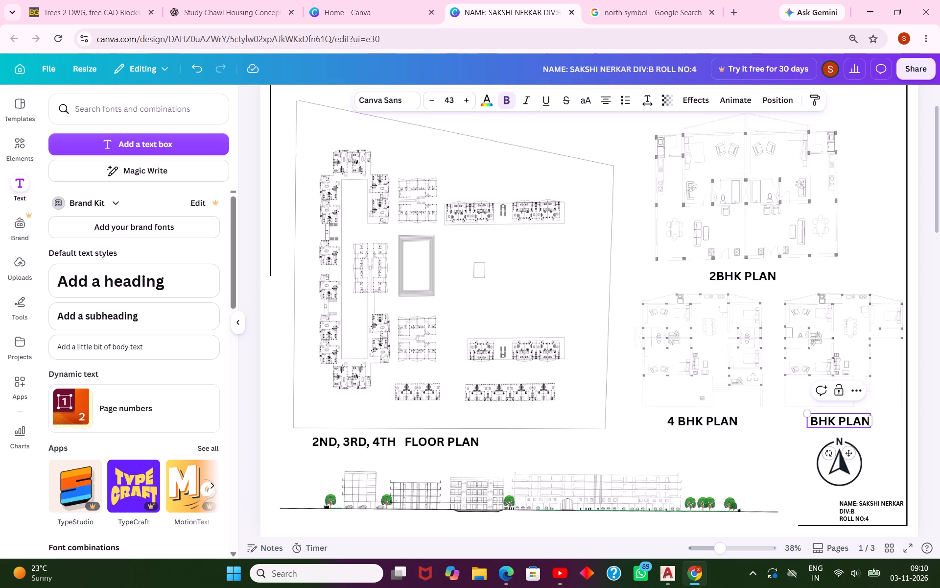
{"action": "key", "text": "3"}
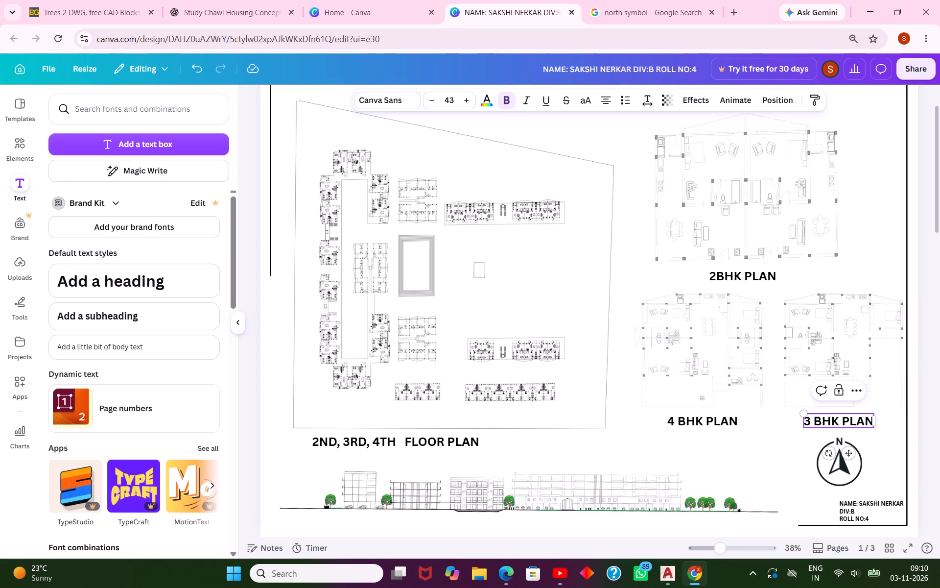
{"action": "left_click", "coordinate": [773, 450]}
Move the elevation drawing slightly up on page 1, closer to the floor plan label, leaving room beneath it.
{"action": "scroll", "coordinate": [810, 369], "scroll_direction": "down", "scroll_amount": 3}
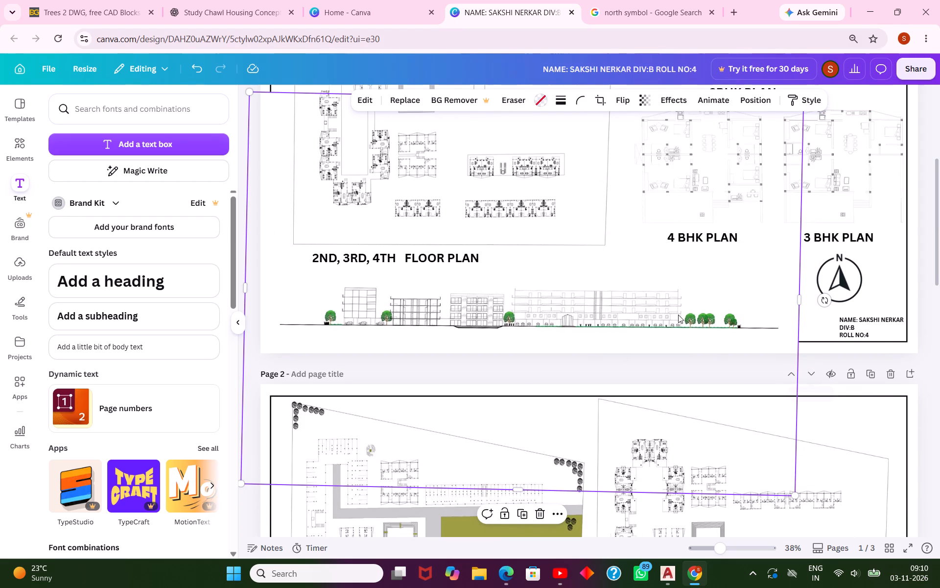
{"action": "key", "text": "Escape"}
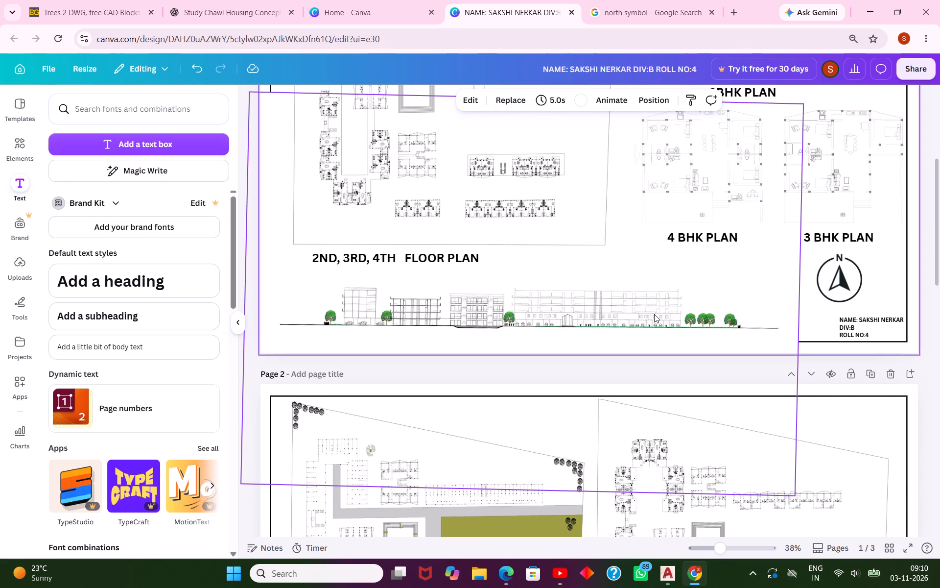
{"action": "left_click", "coordinate": [654, 314]}
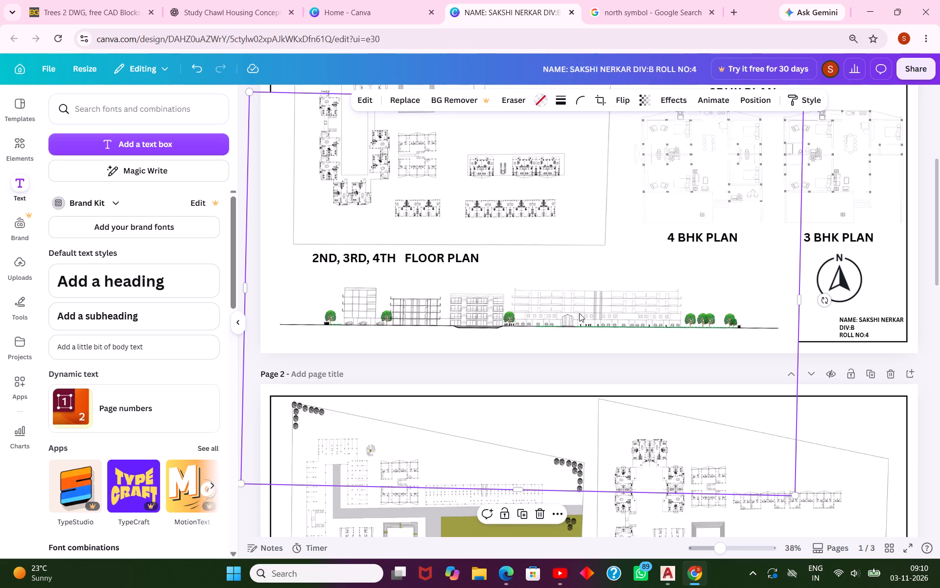
{"action": "type", "text": "M"}
{"action": "key", "text": "space"}
{"action": "left_click_drag", "start_coordinate": [579, 316], "coordinate": [578, 309]}
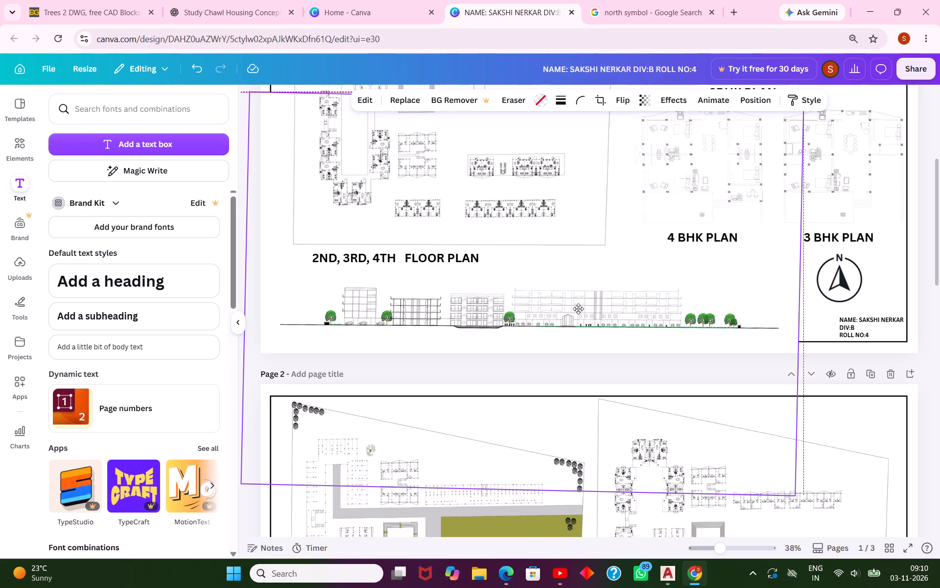
{"action": "left_click_drag", "start_coordinate": [578, 309], "coordinate": [578, 305]}
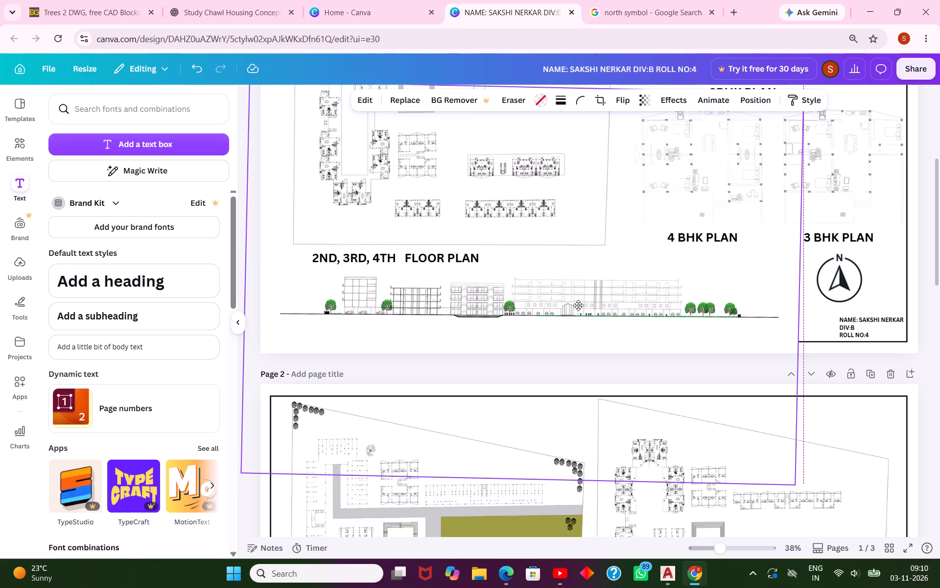
{"action": "left_click_drag", "start_coordinate": [578, 305], "coordinate": [580, 299]}
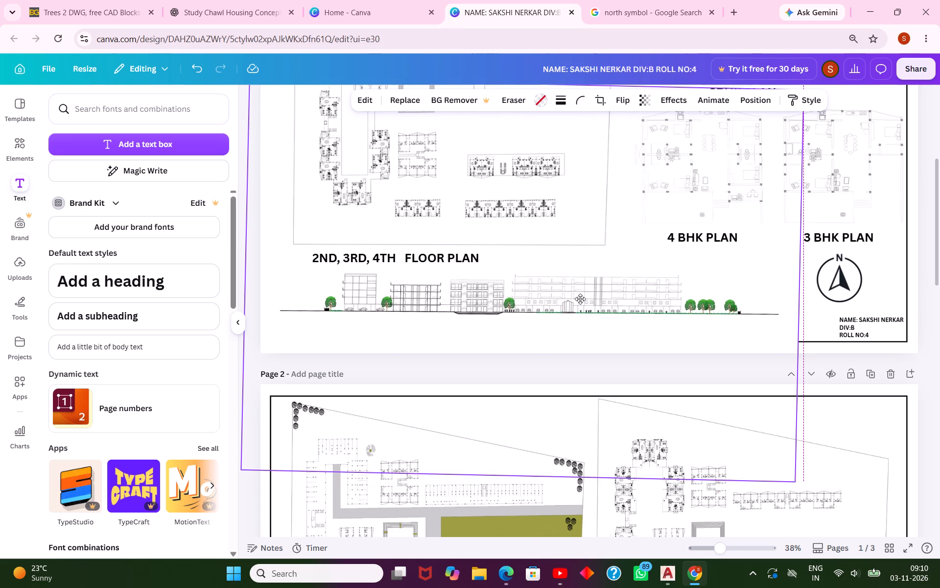
{"action": "left_click_drag", "start_coordinate": [580, 299], "coordinate": [580, 297]}
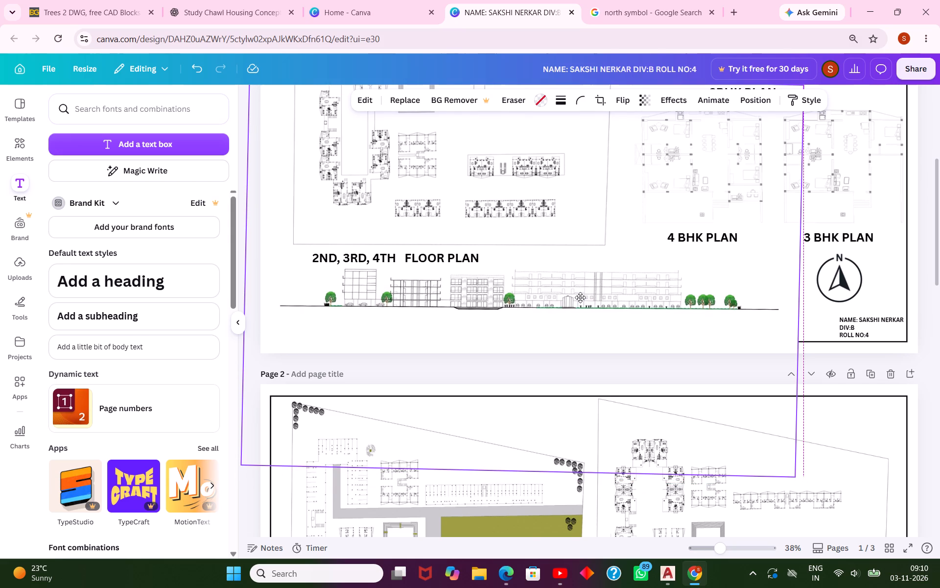
{"action": "left_click_drag", "start_coordinate": [580, 297], "coordinate": [580, 299]}
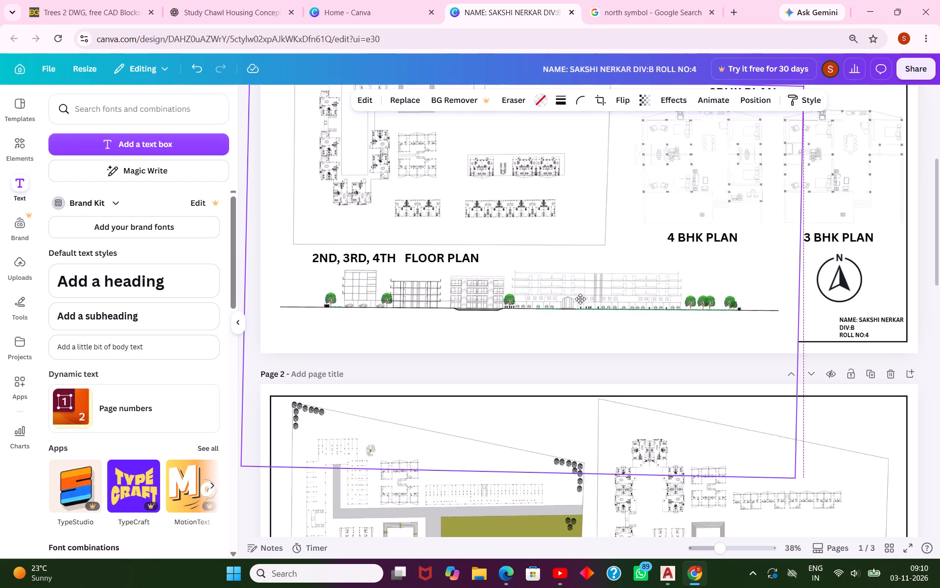
{"action": "left_click_drag", "start_coordinate": [580, 299], "coordinate": [580, 303]}
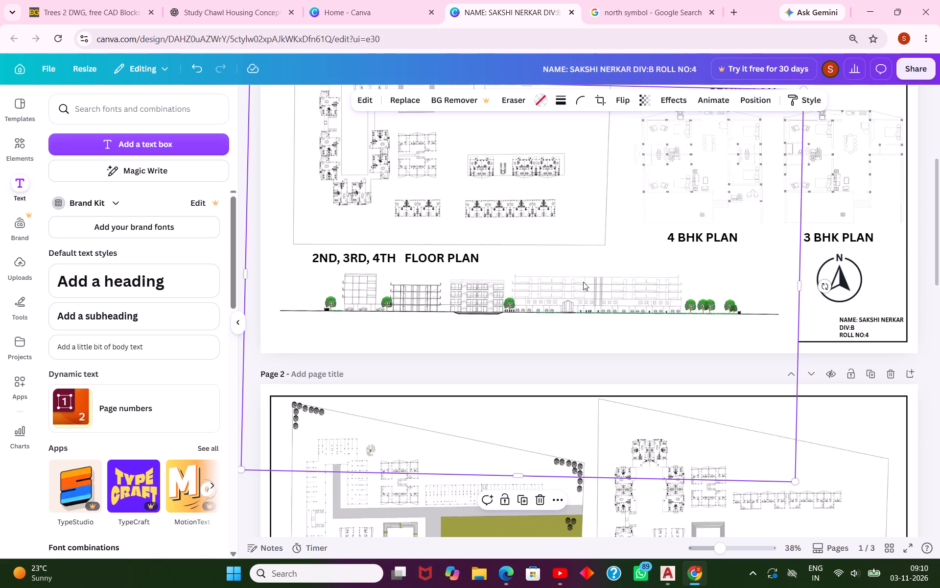
Send the elevation drawing to the back of page 1's layer order.
{"action": "right_click", "coordinate": [679, 326]}
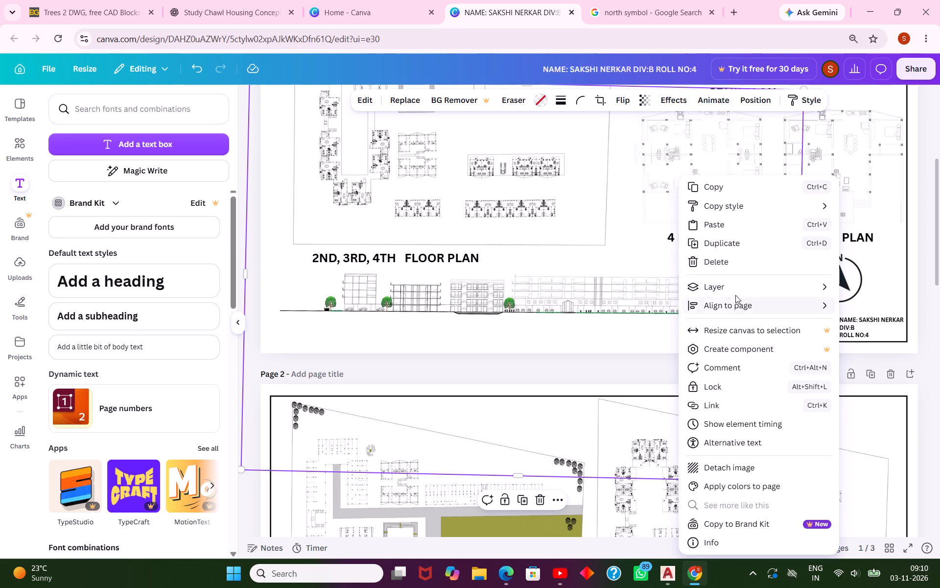
{"action": "left_click", "coordinate": [729, 289]}
{"action": "left_click", "coordinate": [724, 287]}
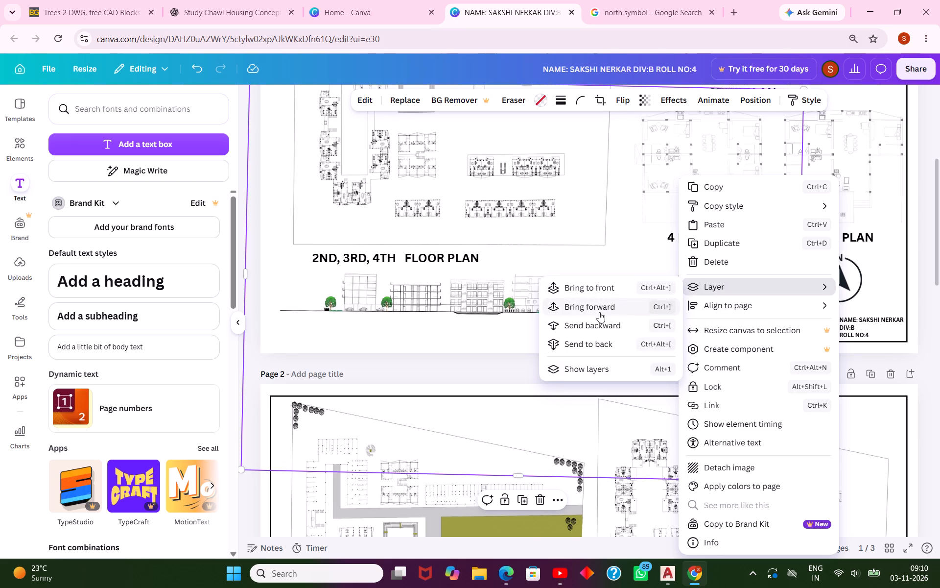
{"action": "left_click", "coordinate": [587, 344]}
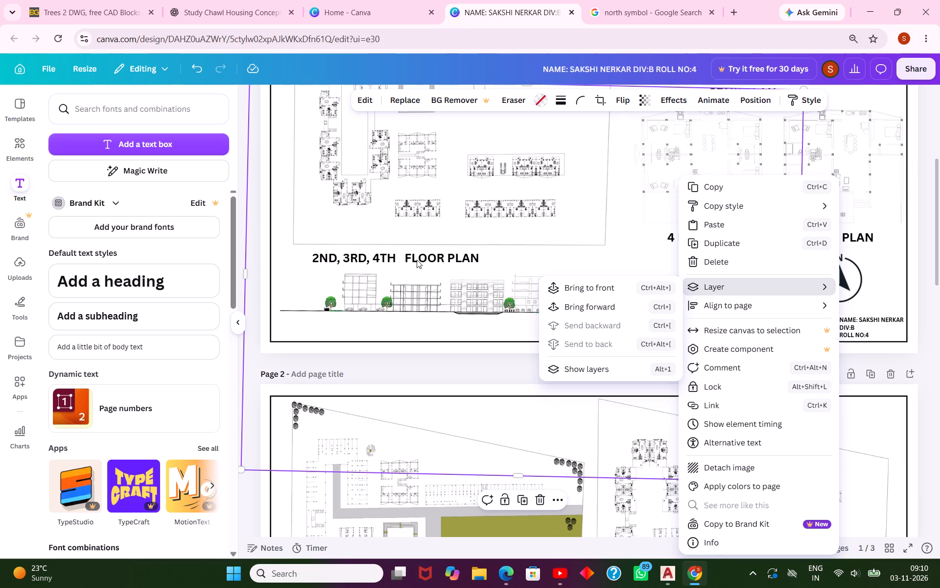
Duplicate the "2ND, 3RD, 4TH FLOOR PLAN" label and place the copy directly beneath the elevation drawing, near its left part.
{"action": "left_click", "coordinate": [454, 260]}
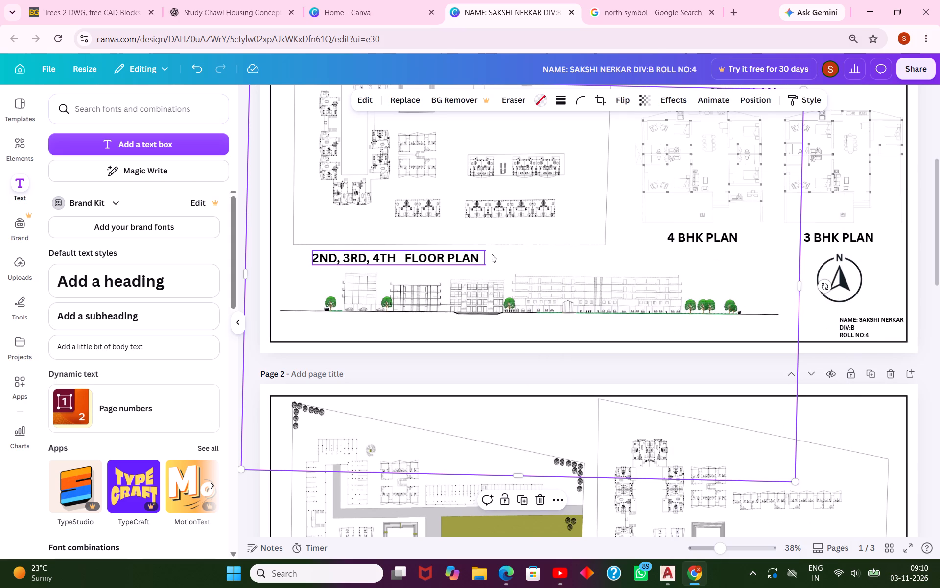
{"action": "left_click", "coordinate": [475, 257]}
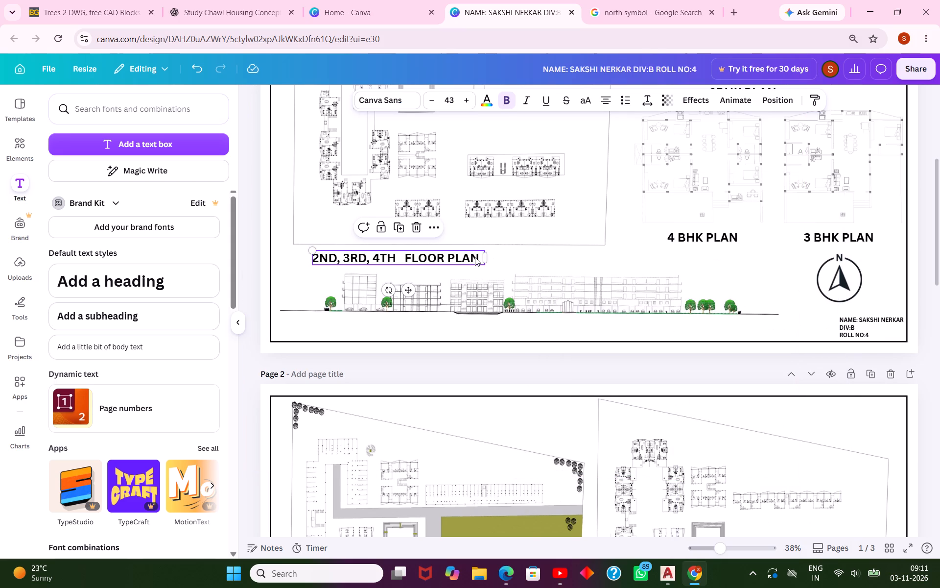
{"action": "key", "text": "ctrl+c"}
{"action": "key", "text": "ctrl+v"}
{"action": "left_click_drag", "start_coordinate": [412, 294], "coordinate": [417, 359]}
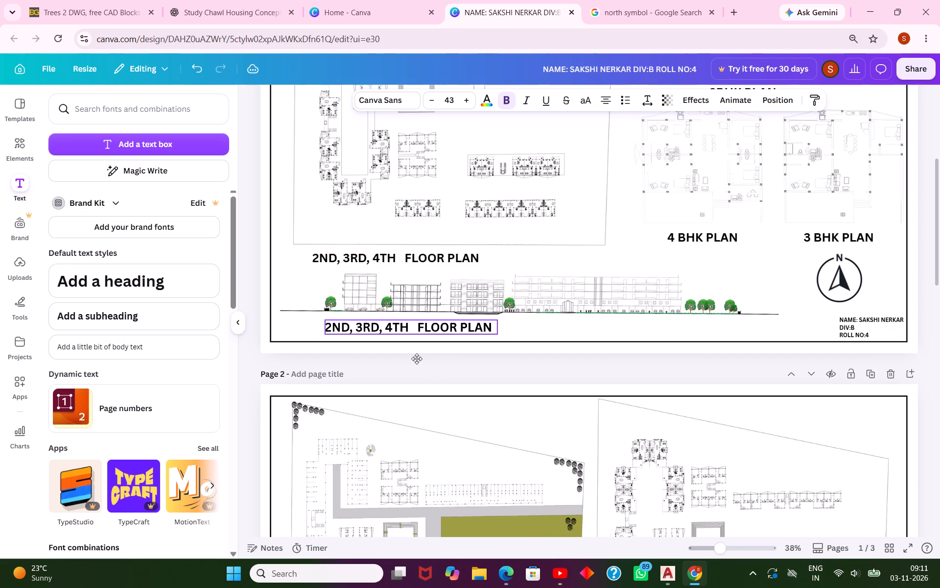
{"action": "left_click_drag", "start_coordinate": [417, 359], "coordinate": [413, 359]}
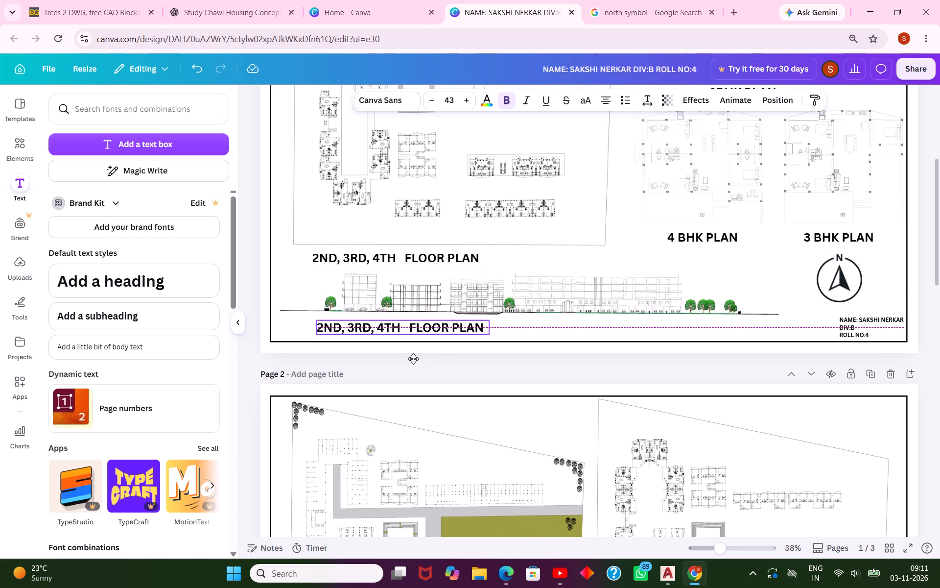
{"action": "left_click_drag", "start_coordinate": [413, 359], "coordinate": [413, 359]}
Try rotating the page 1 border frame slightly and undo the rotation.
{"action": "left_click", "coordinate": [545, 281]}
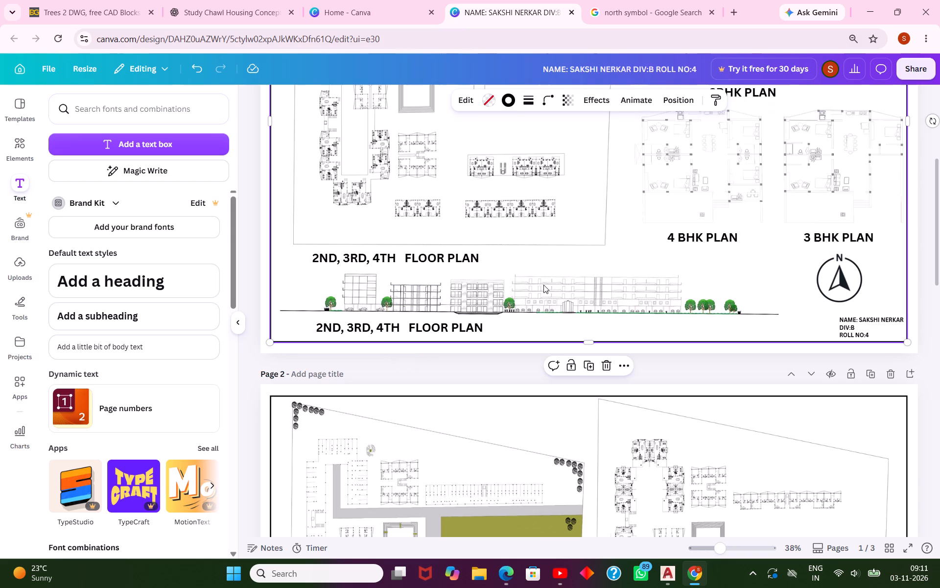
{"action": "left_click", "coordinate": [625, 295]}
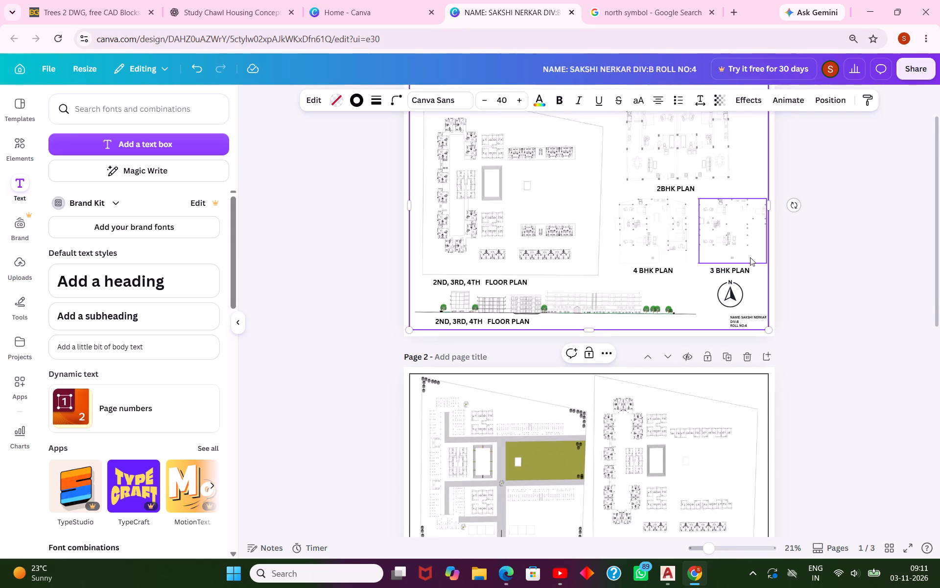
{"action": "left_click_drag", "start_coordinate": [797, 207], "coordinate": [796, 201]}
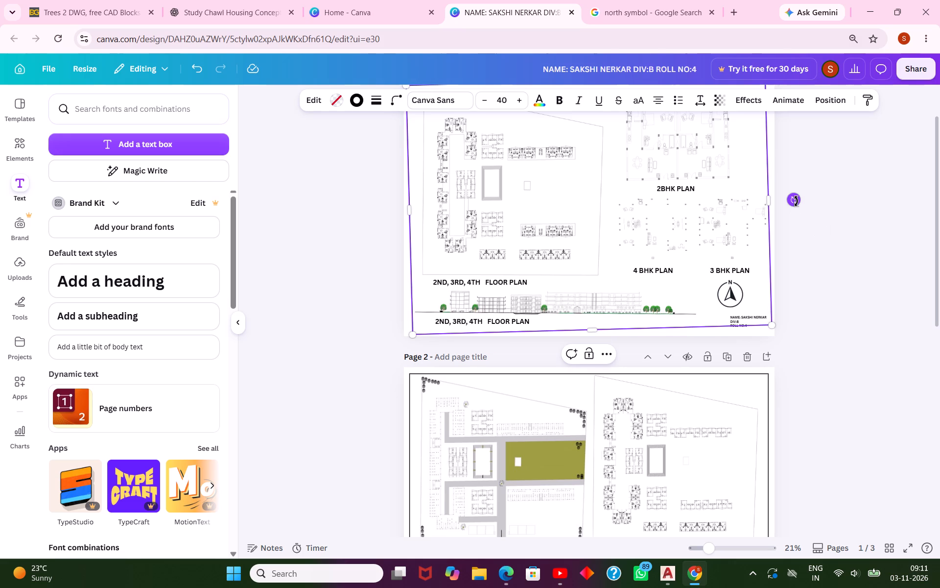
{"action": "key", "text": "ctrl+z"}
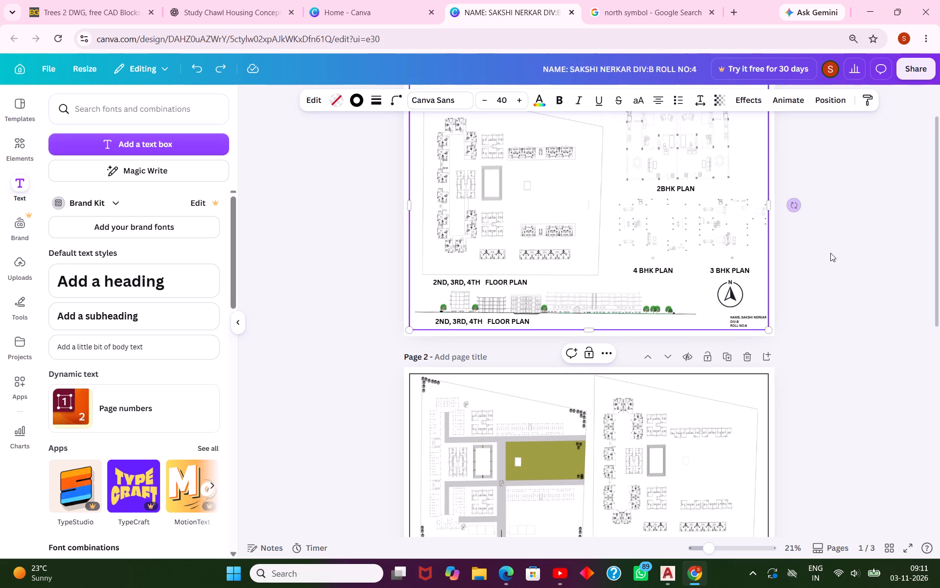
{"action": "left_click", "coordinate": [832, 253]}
Select the elevation drawing behind the page 1 border and rotate it very slightly to level its ground line.
{"action": "left_click", "coordinate": [552, 304]}
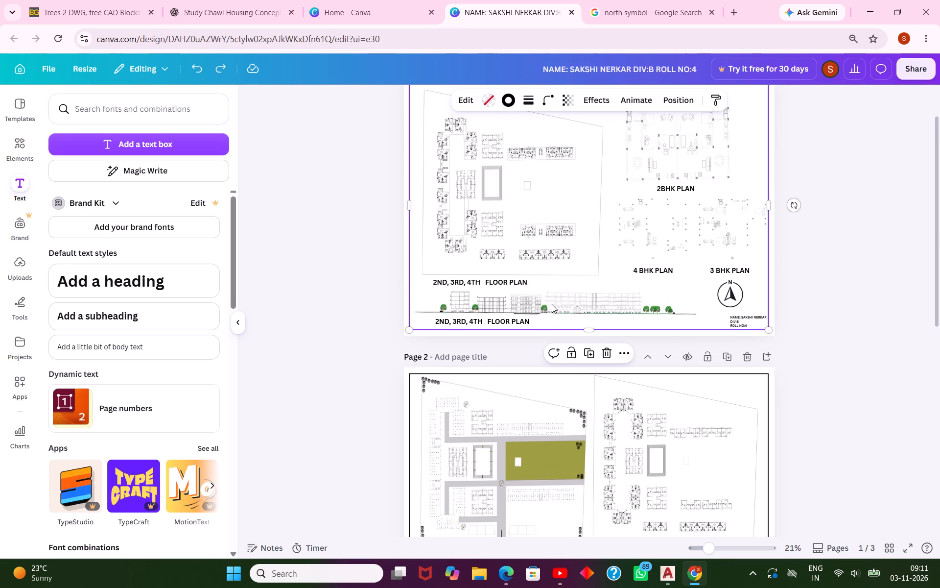
{"action": "right_click", "coordinate": [651, 278]}
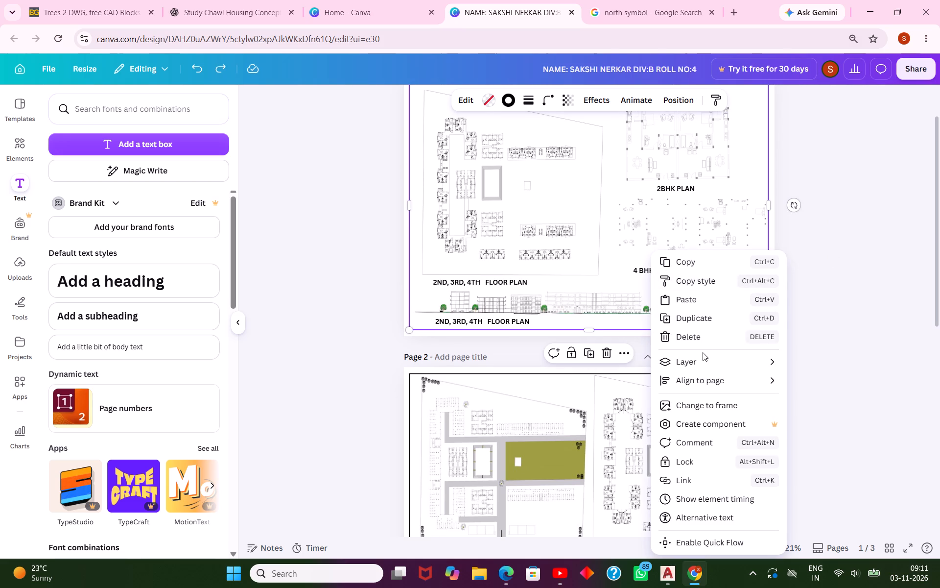
{"action": "left_click", "coordinate": [701, 357]}
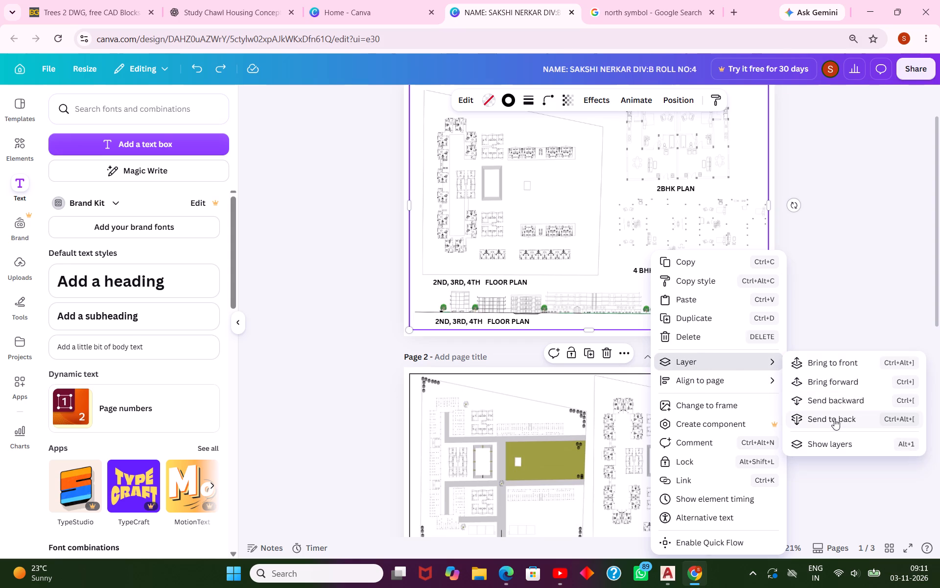
{"action": "left_click", "coordinate": [818, 439]}
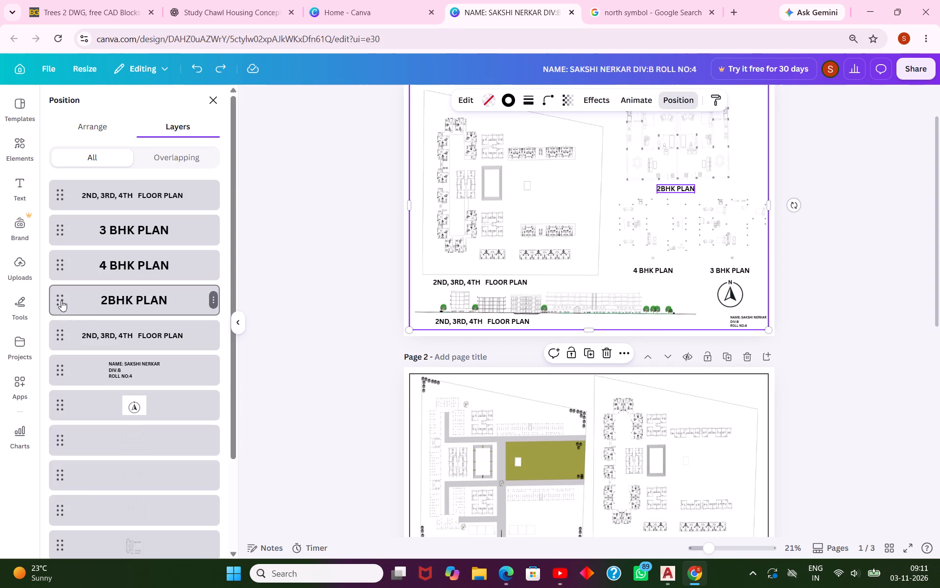
{"action": "scroll", "coordinate": [155, 394], "scroll_direction": "down", "scroll_amount": 8}
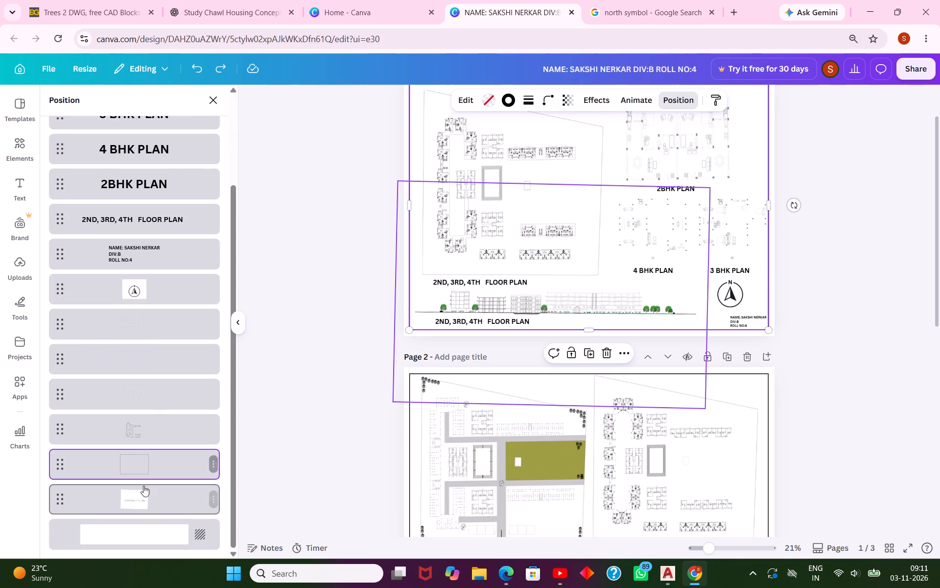
{"action": "left_click", "coordinate": [145, 497]}
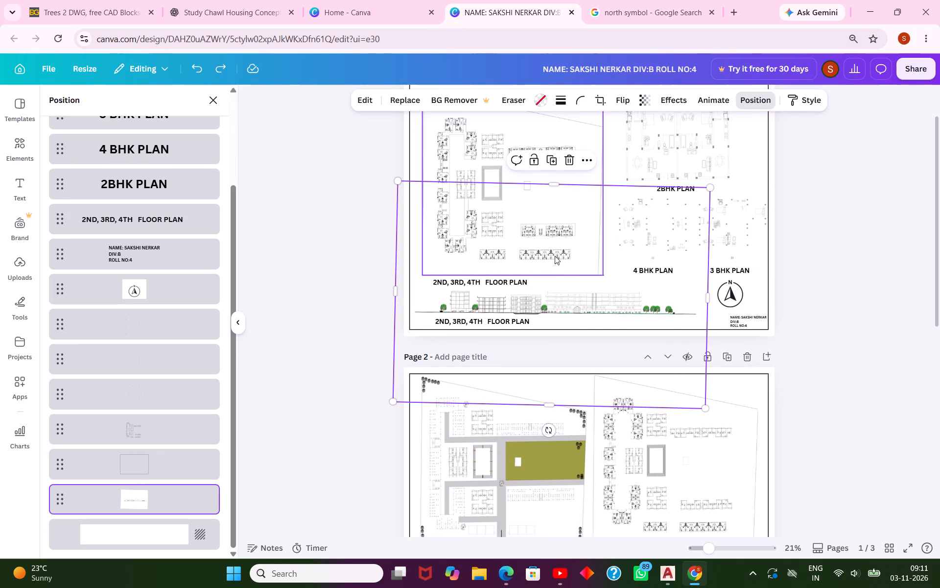
{"action": "scroll", "coordinate": [719, 293], "scroll_direction": "down", "scroll_amount": 1}
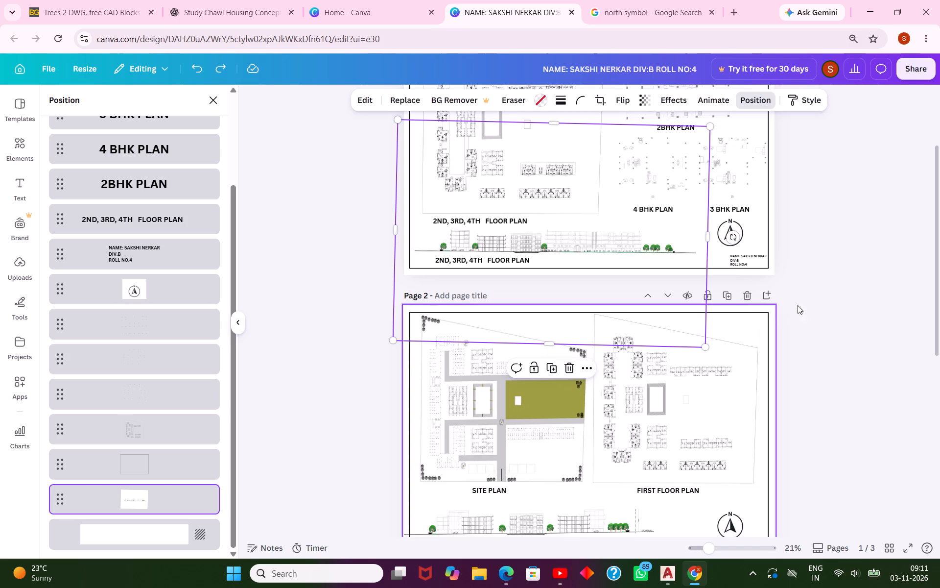
{"action": "middle_click_drag", "start_coordinate": [822, 300], "coordinate": [821, 323]}
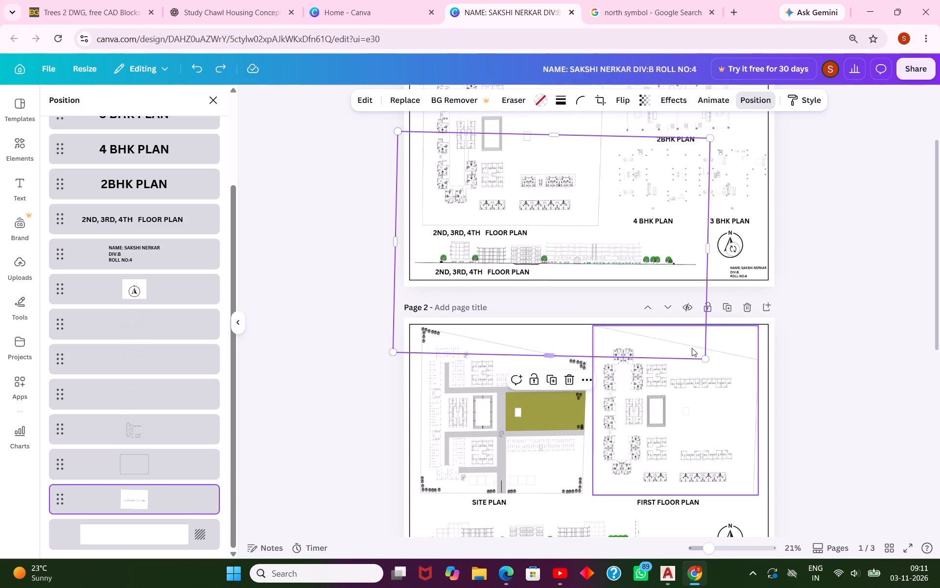
{"action": "scroll", "coordinate": [848, 319], "scroll_direction": "up", "scroll_amount": 1}
{"action": "middle_click_drag", "start_coordinate": [855, 319], "coordinate": [825, 399]}
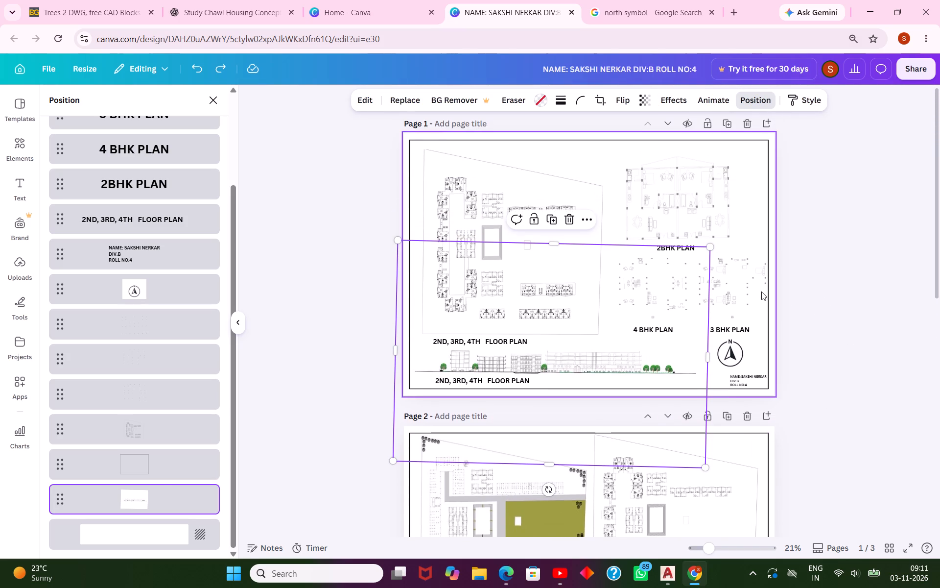
{"action": "scroll", "coordinate": [761, 292], "scroll_direction": "down", "scroll_amount": 1}
{"action": "left_click", "coordinate": [549, 430]}
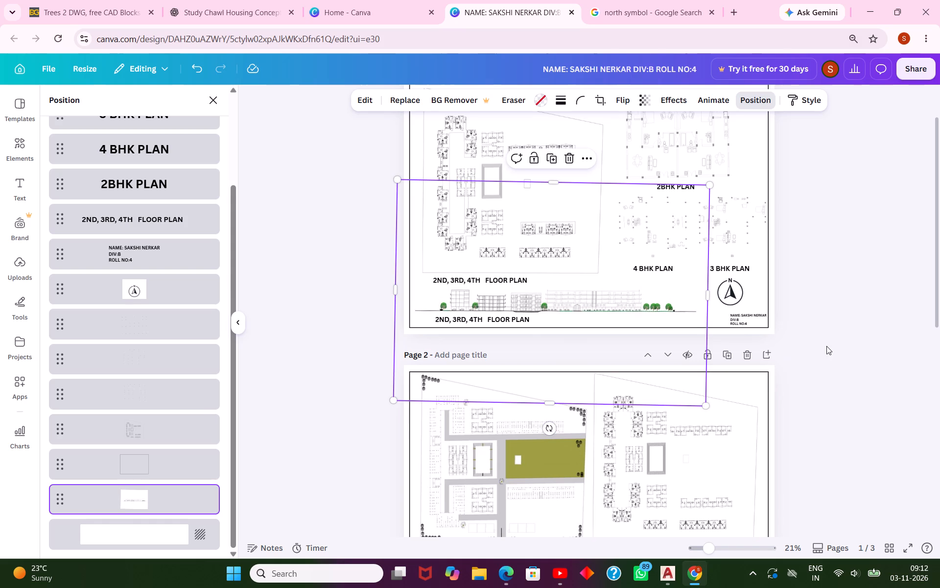
{"action": "left_click", "coordinate": [839, 343]}
{"action": "left_click", "coordinate": [809, 327]}
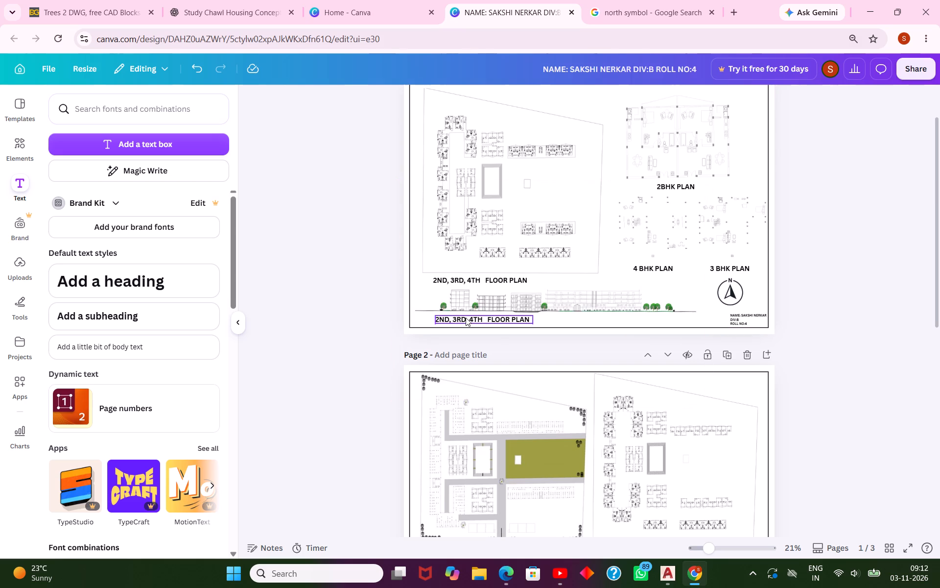
Change the copied label beneath the elevation drawing to "SECTION BB'".
{"action": "left_click", "coordinate": [466, 318]}
{"action": "double_click", "coordinate": [513, 318]}
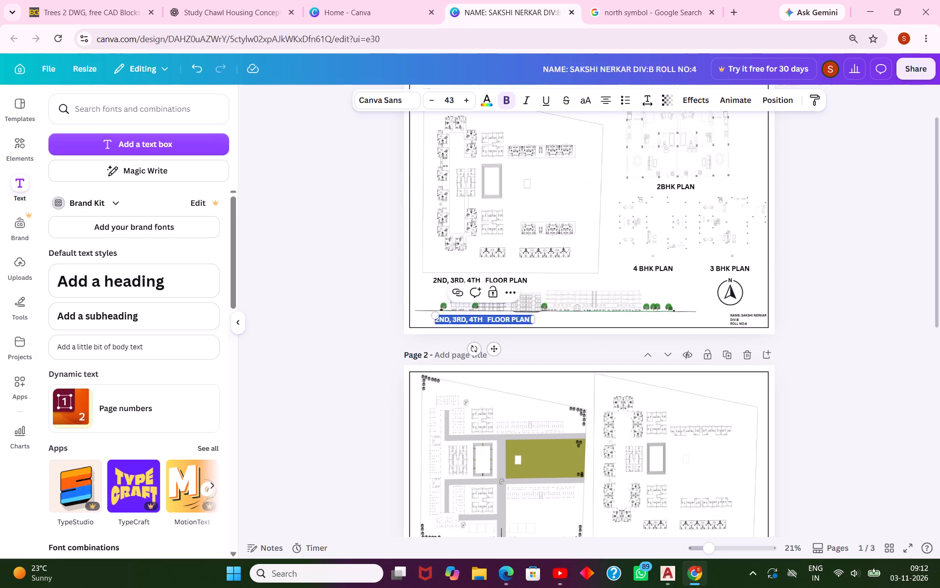
{"action": "type", "text": "SECTION"}
{"action": "key", "text": "space"}
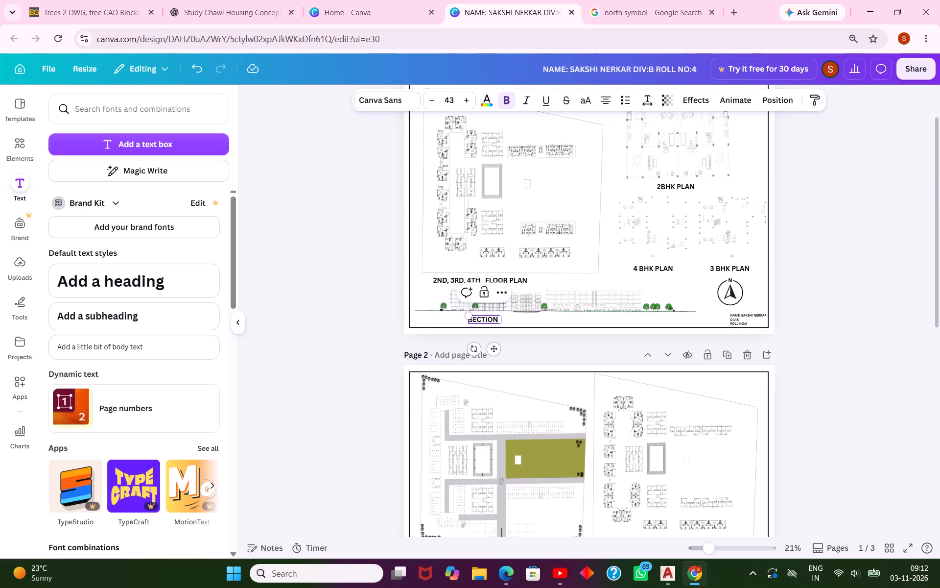
{"action": "type", "text": "BB"}
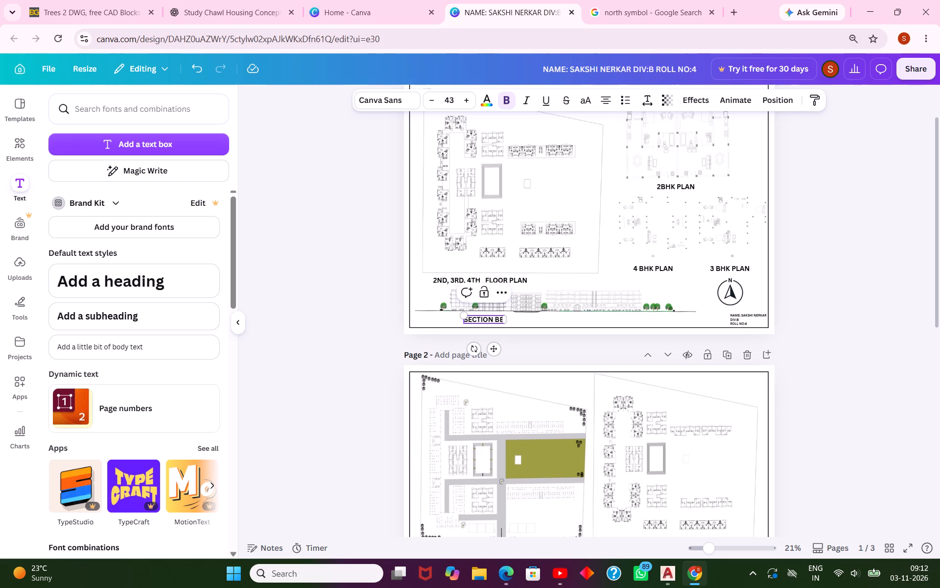
{"action": "key", "text": "apostrophe"}
{"action": "key", "text": "Escape"}
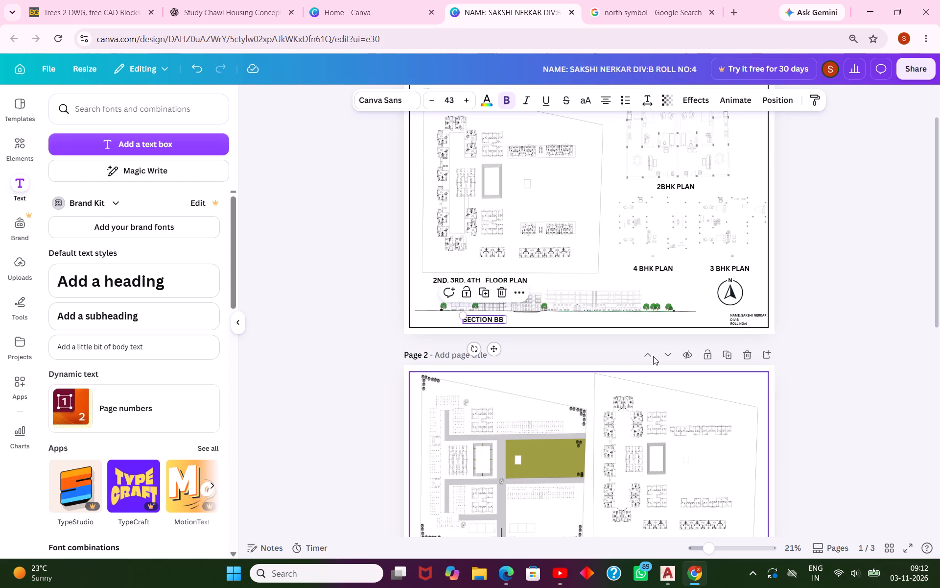
{"action": "key", "text": "Escape"}
{"action": "left_click", "coordinate": [821, 325]}
Review the overall layout of page 1 and compare it with page 2.
{"action": "scroll", "coordinate": [810, 352], "scroll_direction": "up", "scroll_amount": 1}
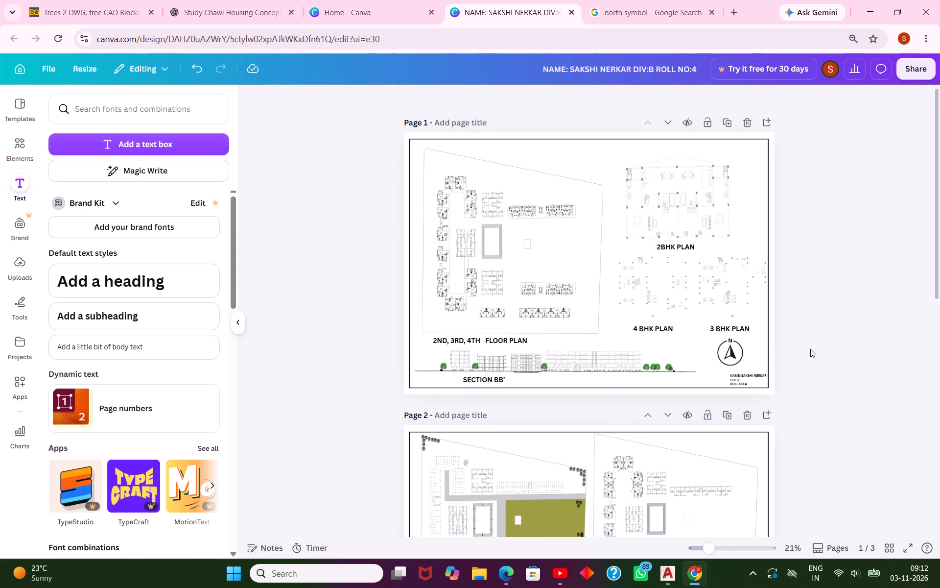
{"action": "scroll", "coordinate": [810, 349], "scroll_direction": "up", "scroll_amount": 1}
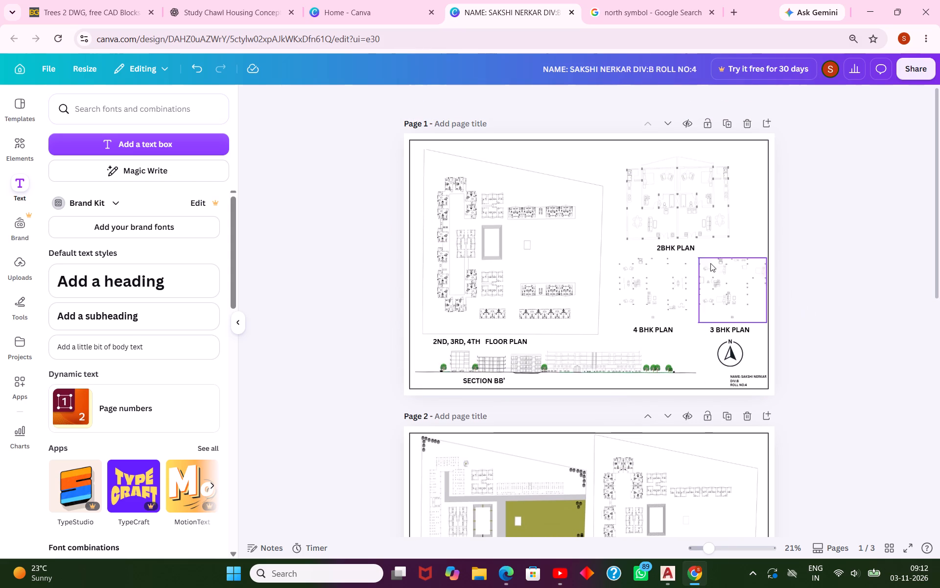
{"action": "scroll", "coordinate": [470, 266], "scroll_direction": "up", "scroll_amount": 1}
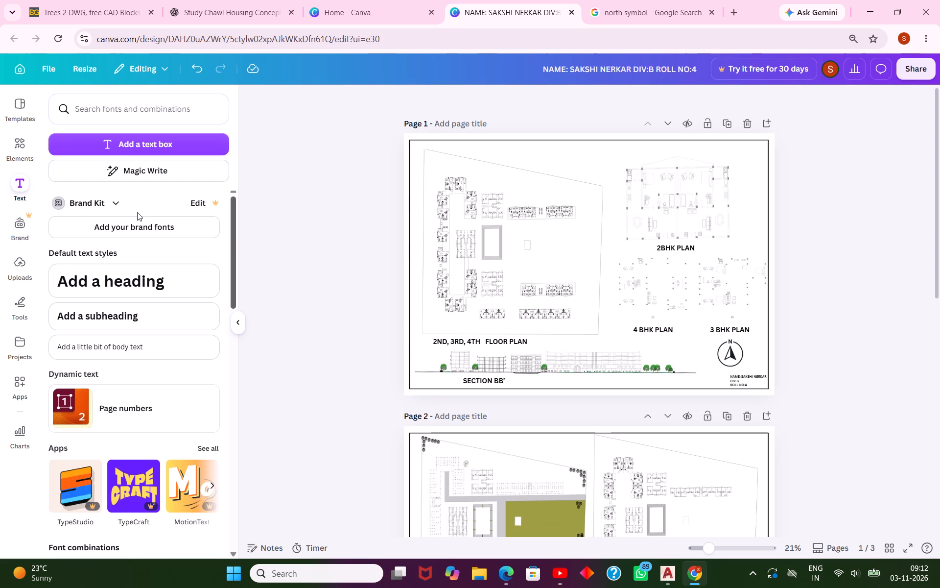
{"action": "scroll", "coordinate": [359, 260], "scroll_direction": "up", "scroll_amount": 6}
{"action": "scroll", "coordinate": [700, 243], "scroll_direction": "down", "scroll_amount": 7}
{"action": "scroll", "coordinate": [693, 257], "scroll_direction": "up", "scroll_amount": 5}
{"action": "scroll", "coordinate": [752, 276], "scroll_direction": "up", "scroll_amount": 1}
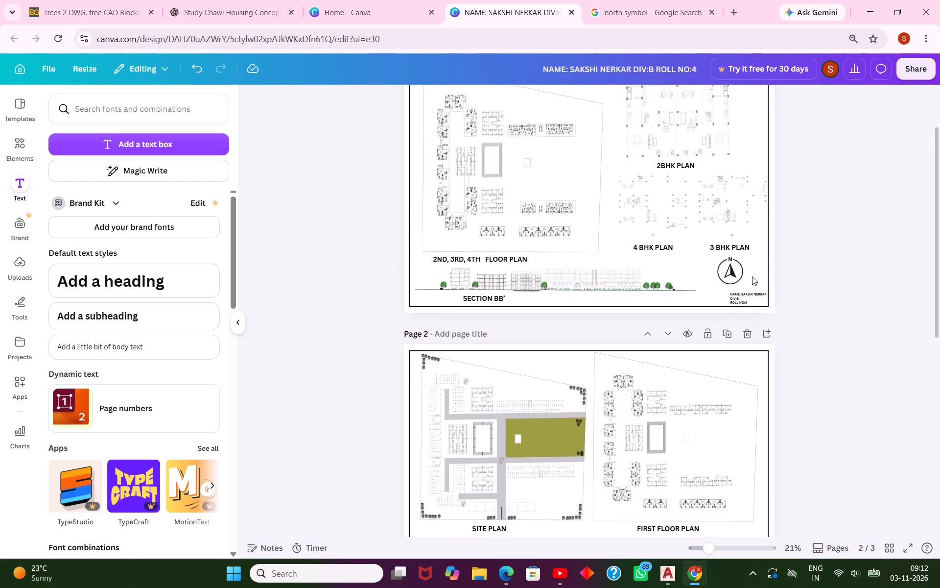
{"action": "scroll", "coordinate": [751, 279], "scroll_direction": "up", "scroll_amount": 1}
Shrink the north symbol on page 1, leaving clear space between it and the "3 BHK PLAN" label.
{"action": "left_click", "coordinate": [734, 372]}
{"action": "left_click", "coordinate": [735, 352]}
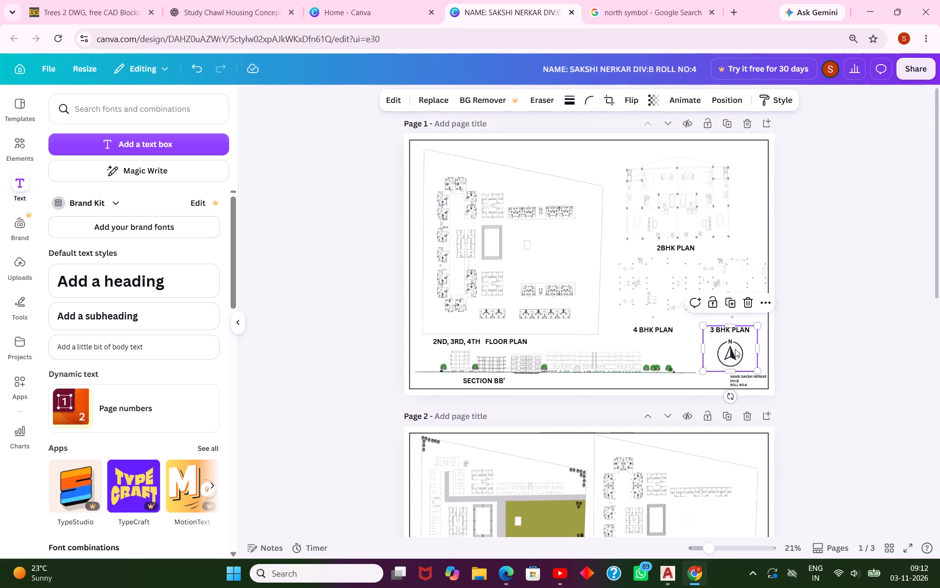
{"action": "left_click_drag", "start_coordinate": [756, 326], "coordinate": [747, 343]}
{"action": "left_click", "coordinate": [813, 333]}
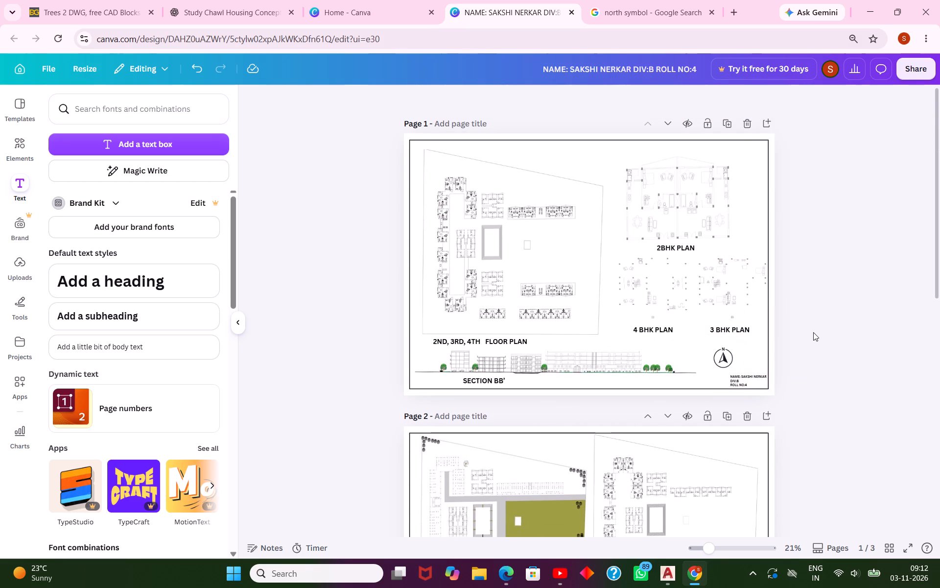
Review the layouts of pages 1, 2 and 3 for anything left to fix or fill.
{"action": "scroll", "coordinate": [782, 214], "scroll_direction": "down", "scroll_amount": 3}
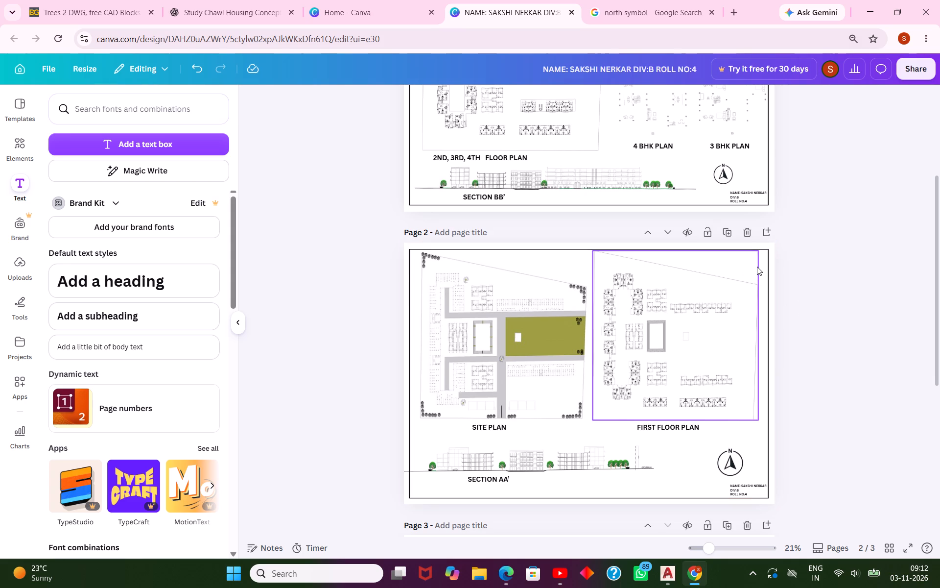
{"action": "key", "text": "Escape"}
{"action": "scroll", "coordinate": [720, 329], "scroll_direction": "up", "scroll_amount": 2}
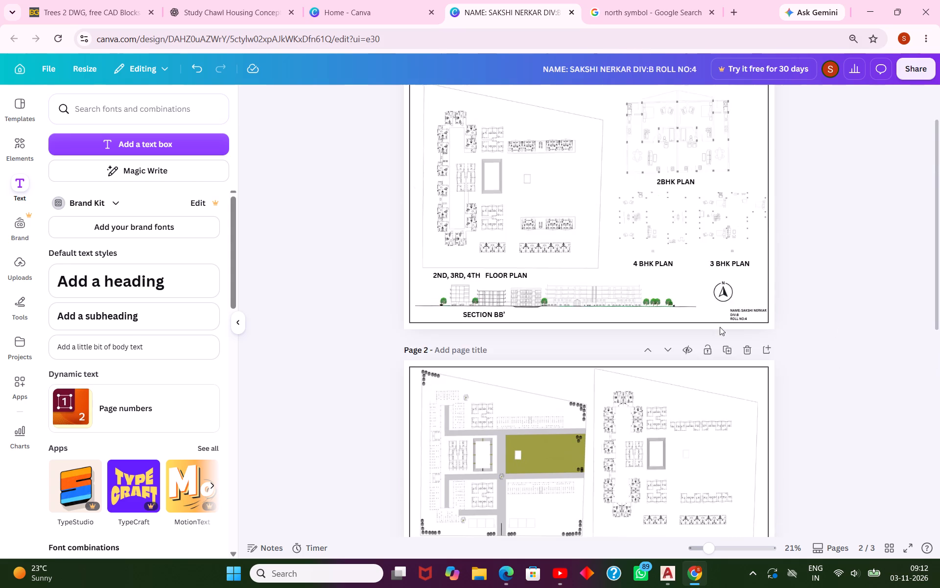
{"action": "scroll", "coordinate": [720, 327], "scroll_direction": "up", "scroll_amount": 1}
{"action": "scroll", "coordinate": [569, 184], "scroll_direction": "down", "scroll_amount": 1}
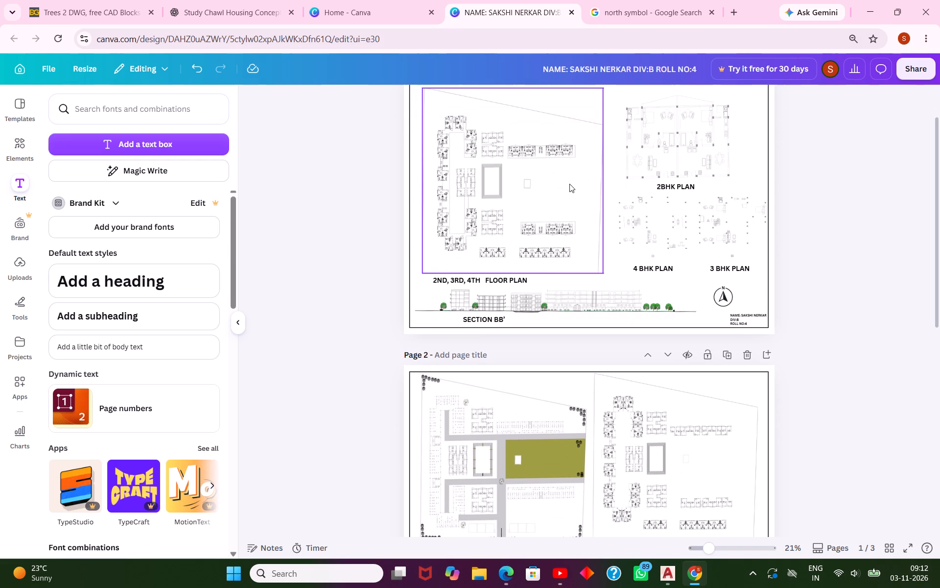
{"action": "scroll", "coordinate": [569, 184], "scroll_direction": "down", "scroll_amount": 4}
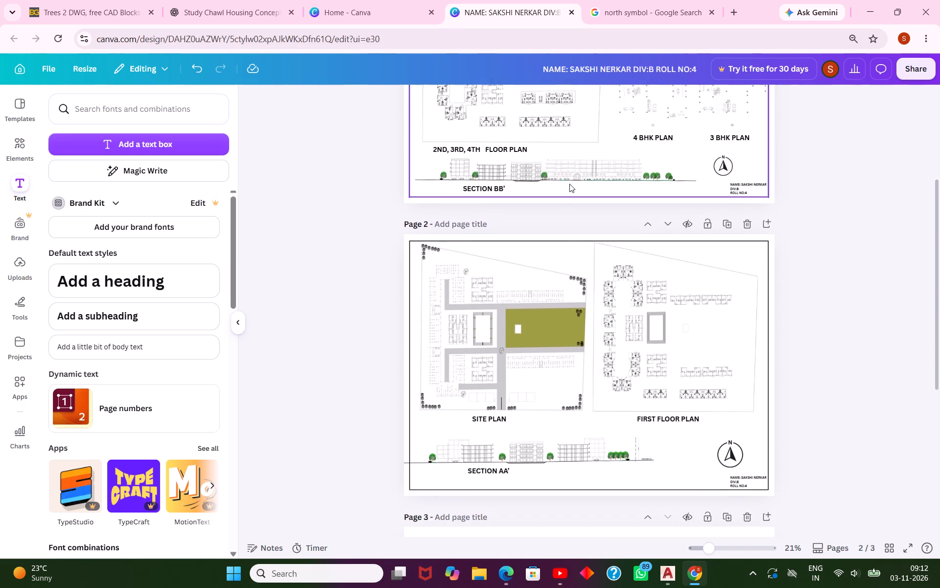
{"action": "scroll", "coordinate": [569, 184], "scroll_direction": "down", "scroll_amount": 4}
{"action": "left_click", "coordinate": [629, 280]}
{"action": "left_click", "coordinate": [552, 318]}
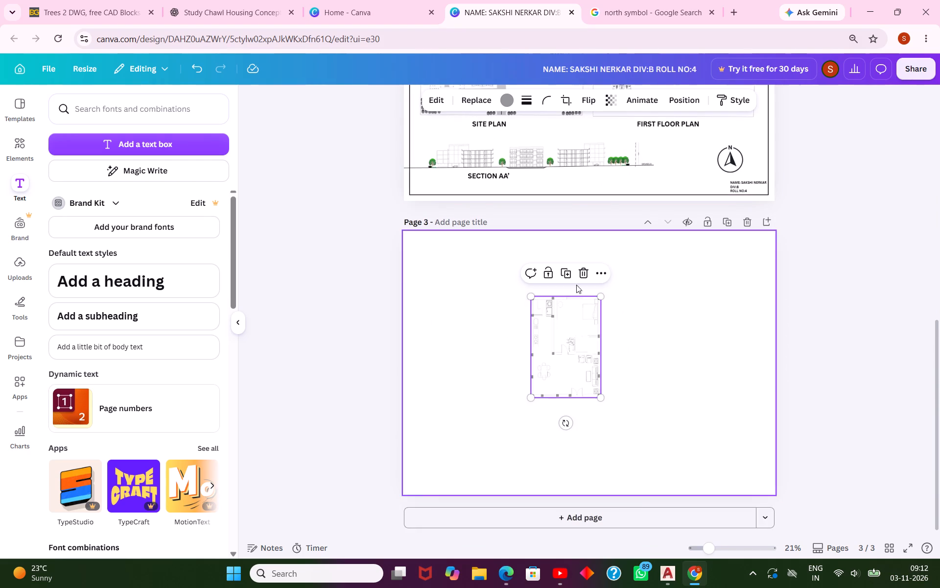
{"action": "scroll", "coordinate": [642, 325], "scroll_direction": "down", "scroll_amount": 1}
{"action": "scroll", "coordinate": [642, 325], "scroll_direction": "up", "scroll_amount": 9}
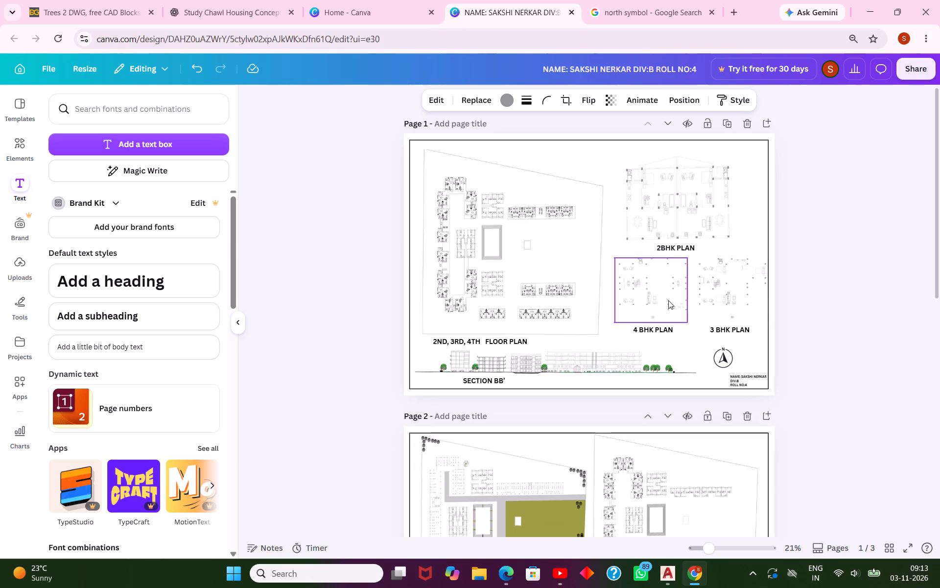
Add a new blank page after page 3.
{"action": "scroll", "coordinate": [656, 300], "scroll_direction": "down", "scroll_amount": 9}
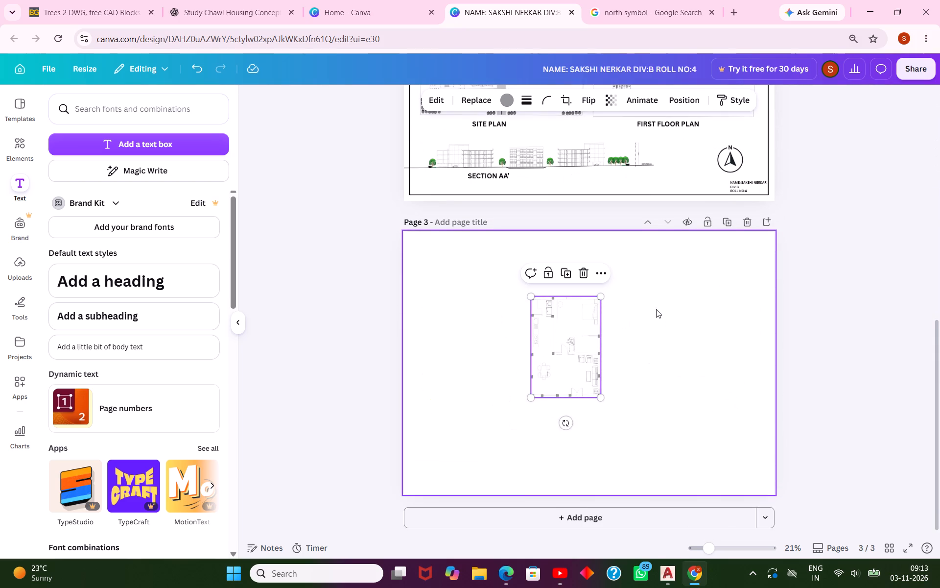
{"action": "left_click", "coordinate": [571, 512]}
{"action": "scroll", "coordinate": [649, 191], "scroll_direction": "down", "scroll_amount": 2}
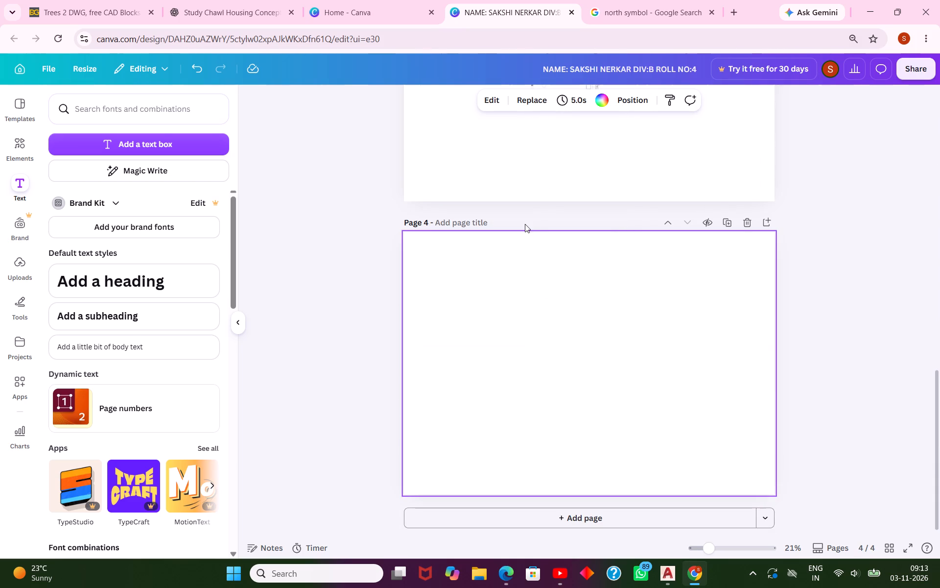
Add a heading to the blank page 4 reading "REIMAGNING CHAWL".
{"action": "left_click", "coordinate": [137, 277]}
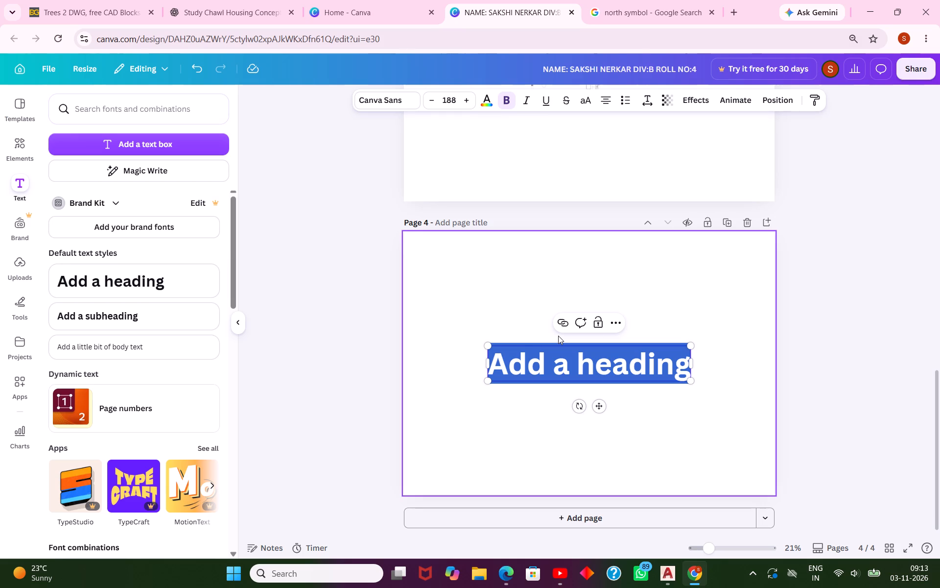
{"action": "type", "text": "RE"}
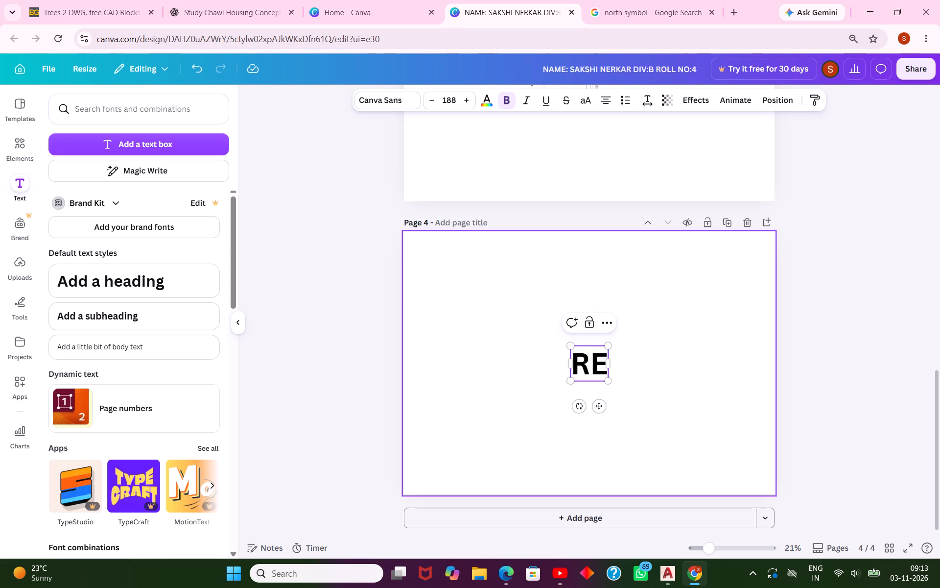
{"action": "type", "text": "IMAGNING CHAWL"}
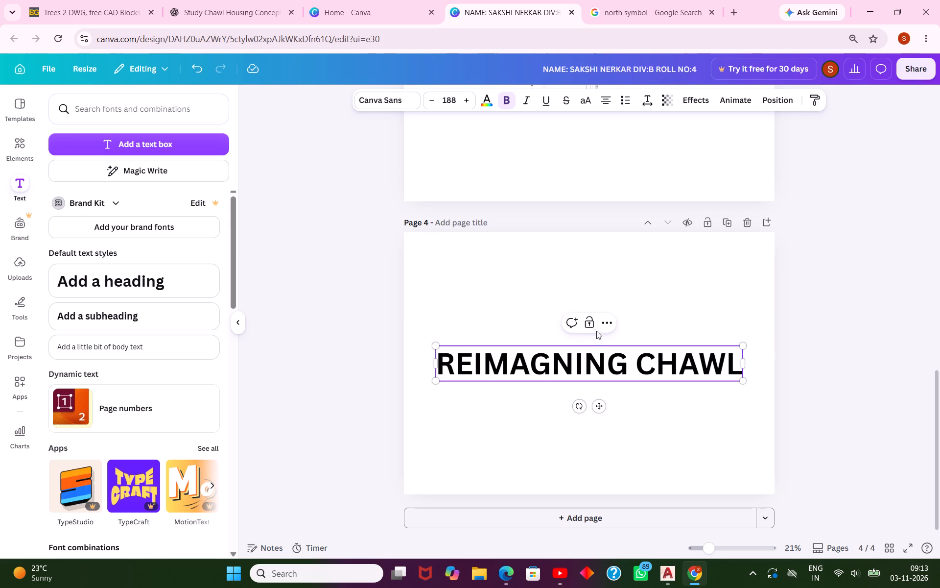
Move the "REIMAGNING CHAWL" heading to the upper-left area of page 4 and shrink it to a font size of about 120.
{"action": "left_click", "coordinate": [638, 403]}
{"action": "left_click", "coordinate": [636, 365]}
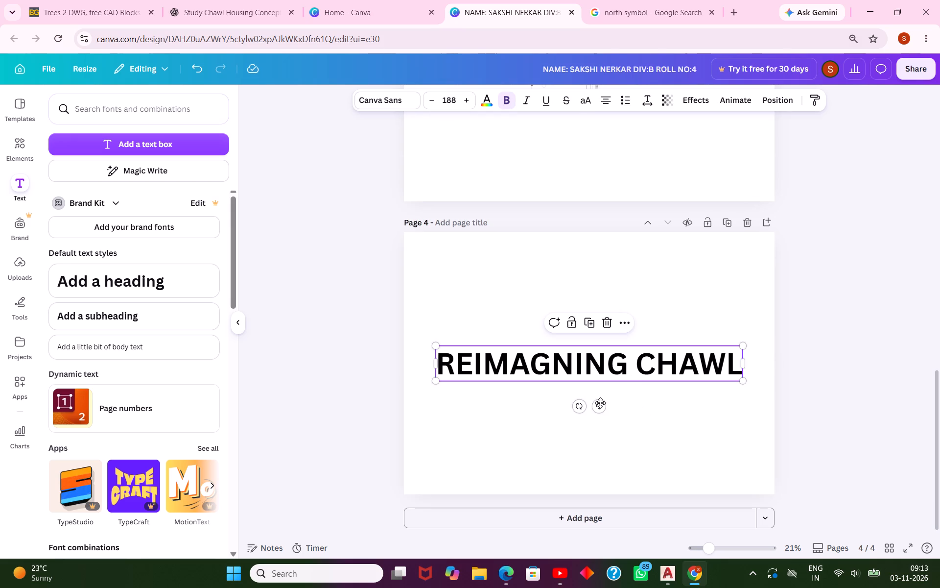
{"action": "left_click_drag", "start_coordinate": [602, 406], "coordinate": [587, 306]}
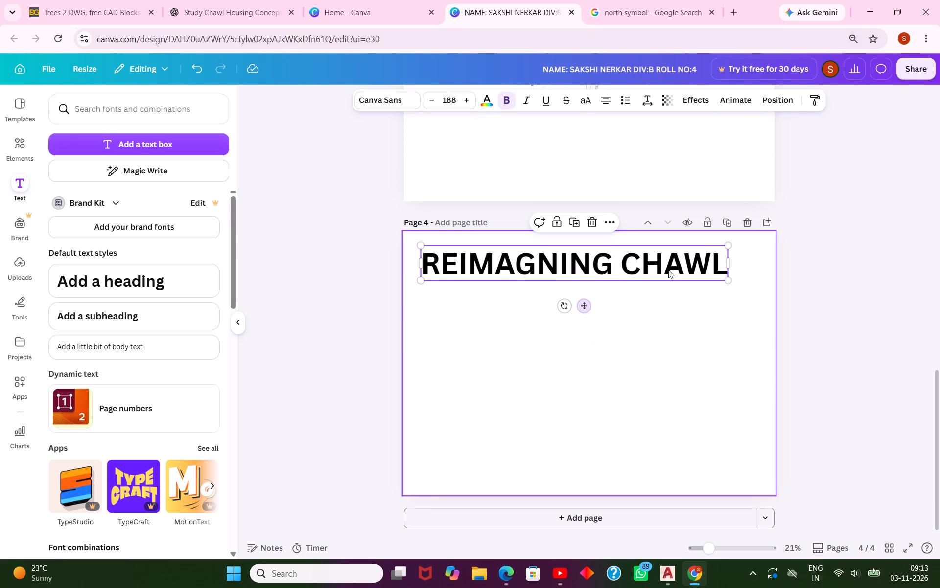
{"action": "left_click_drag", "start_coordinate": [732, 244], "coordinate": [588, 263]}
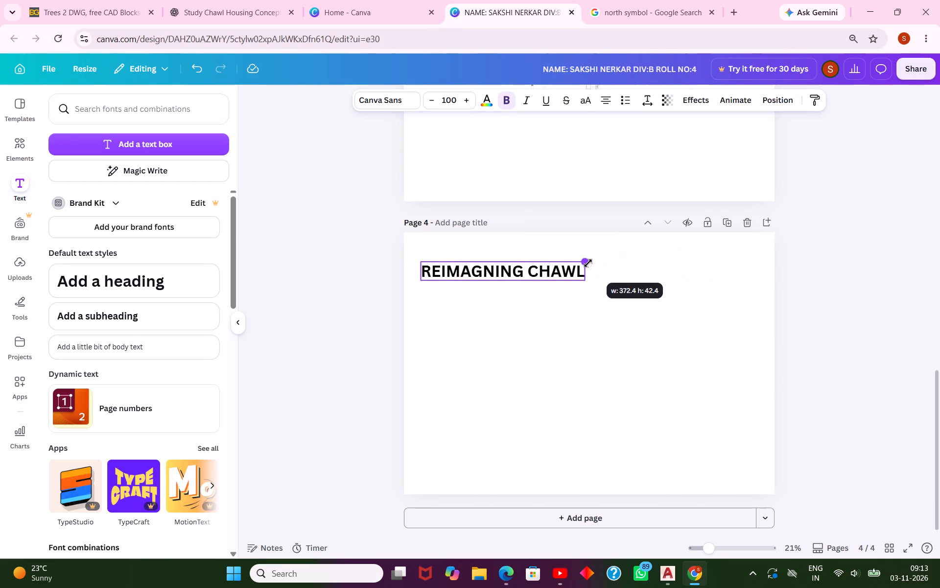
{"action": "left_click_drag", "start_coordinate": [588, 263], "coordinate": [620, 261]}
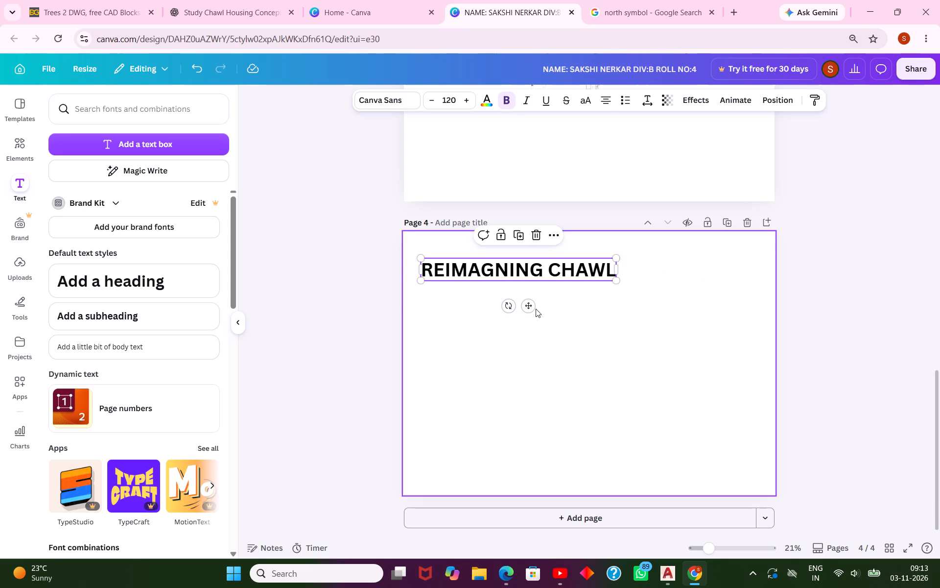
{"action": "left_click_drag", "start_coordinate": [529, 309], "coordinate": [529, 296]}
Copy the border frame and the name, division and roll number block from page 2 onto page 4.
{"action": "scroll", "coordinate": [576, 335], "scroll_direction": "up", "scroll_amount": 5}
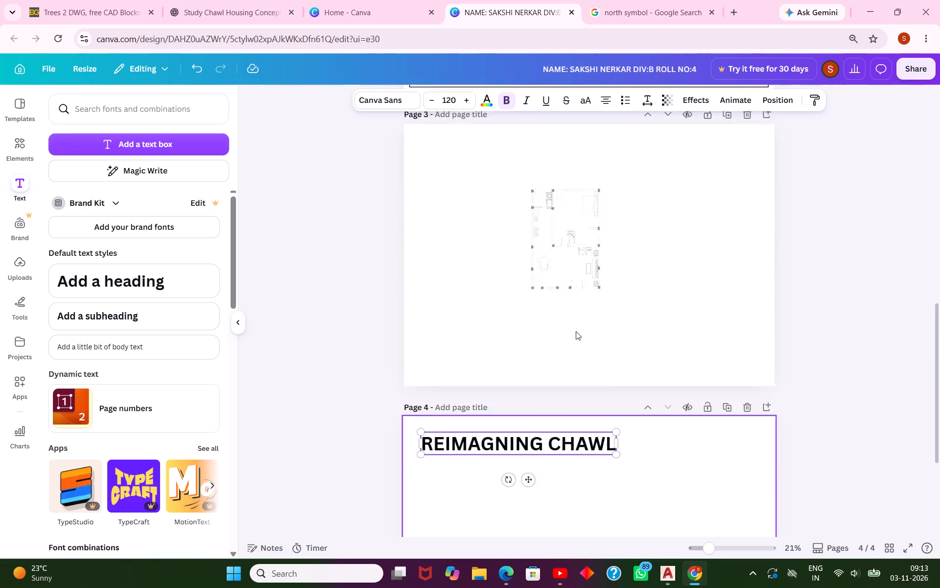
{"action": "scroll", "coordinate": [576, 331], "scroll_direction": "up", "scroll_amount": 4}
{"action": "left_click", "coordinate": [767, 322]}
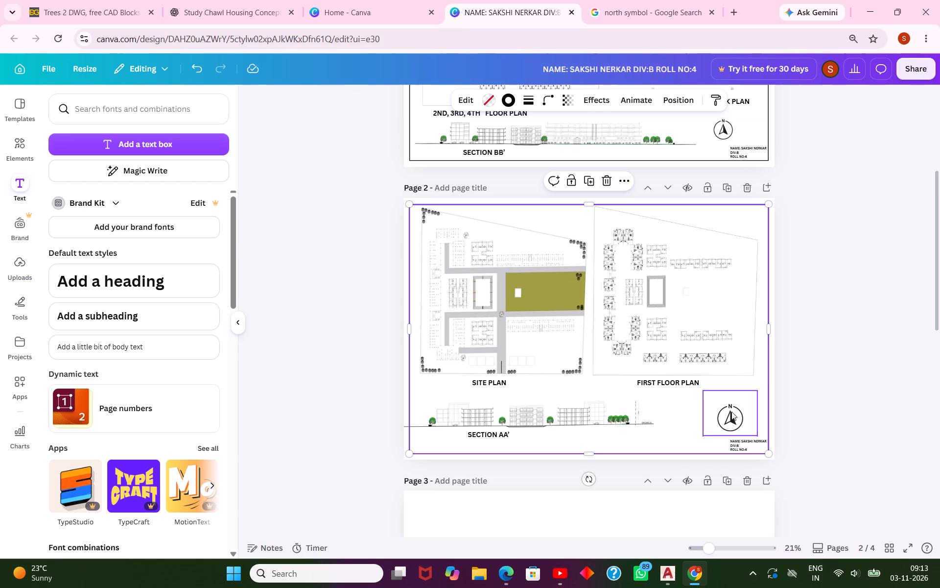
{"action": "left_click", "coordinate": [741, 447], "text": "shift"}
{"action": "key", "text": "ctrl+c"}
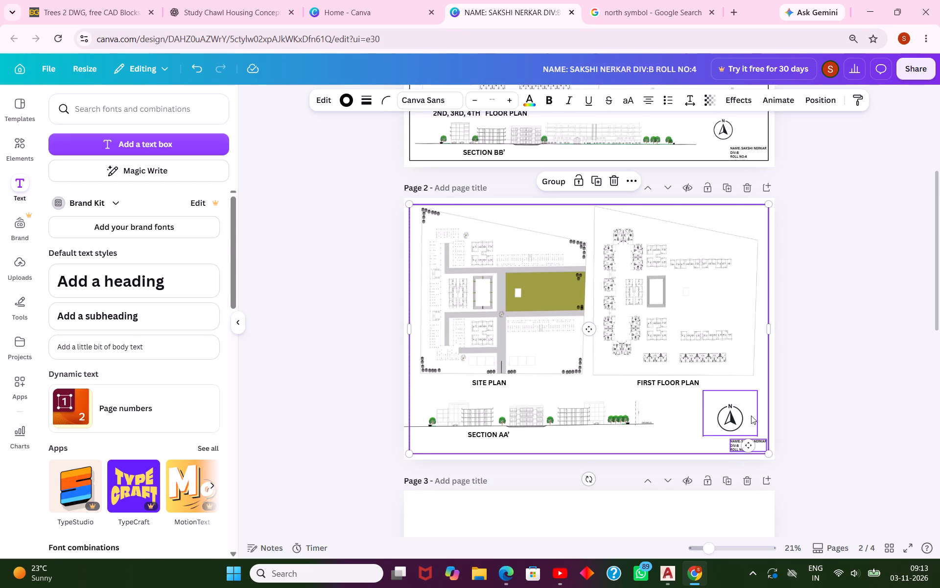
{"action": "scroll", "coordinate": [751, 416], "scroll_direction": "down", "scroll_amount": 10}
{"action": "left_click", "coordinate": [739, 431]}
{"action": "key", "text": "ctrl+v"}
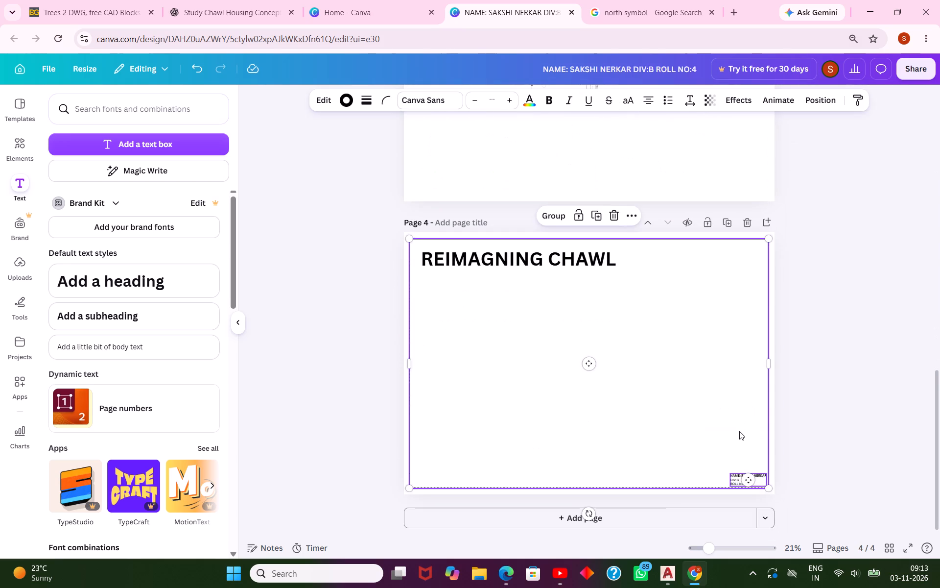
{"action": "left_click", "coordinate": [886, 375]}
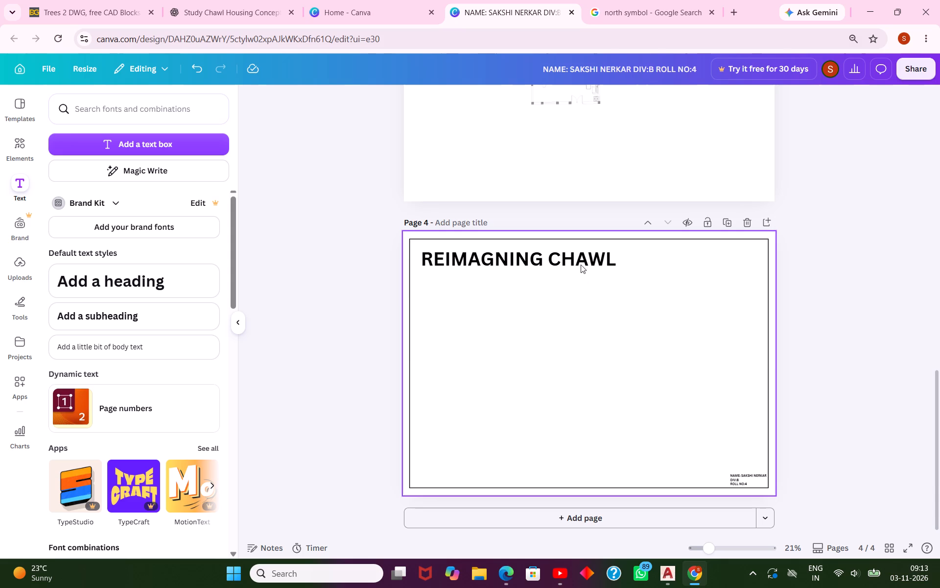
Send the pasted border frame on page 4 to the back so the heading behind it can be selected.
{"action": "left_click", "coordinate": [572, 263]}
{"action": "left_click", "coordinate": [585, 255]}
{"action": "double_click", "coordinate": [589, 256]}
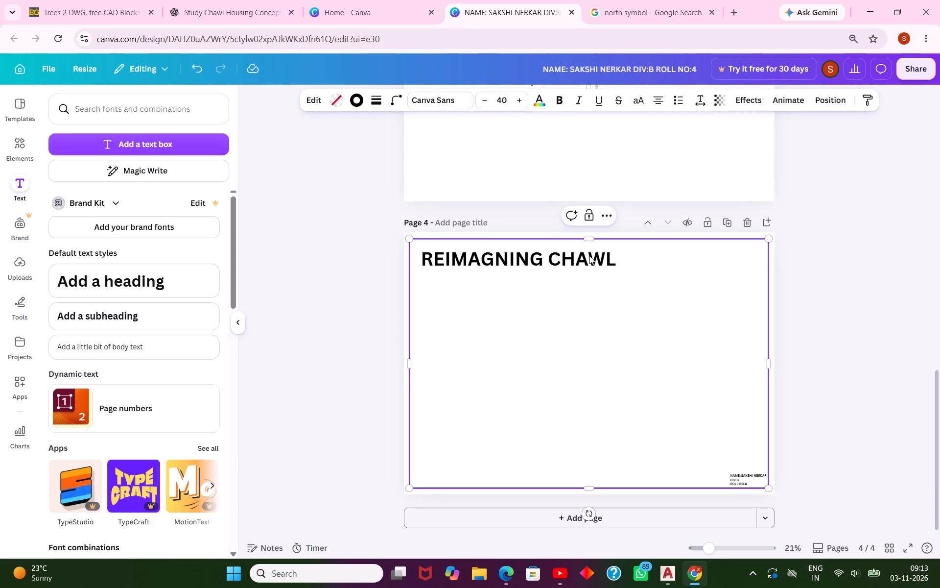
{"action": "left_click", "coordinate": [656, 298]}
{"action": "right_click", "coordinate": [656, 298]}
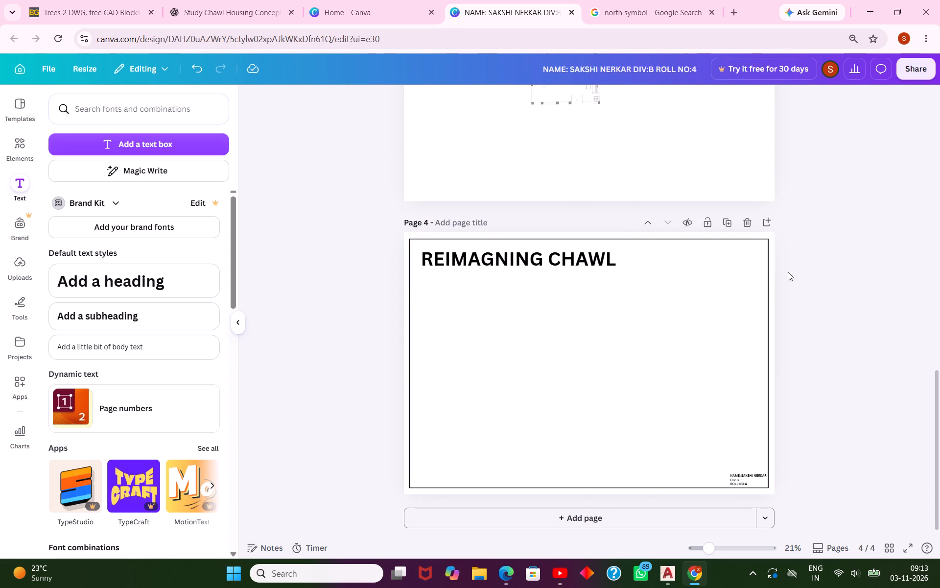
{"action": "left_click", "coordinate": [768, 275]}
{"action": "right_click", "coordinate": [767, 275]}
{"action": "left_click", "coordinate": [812, 357]}
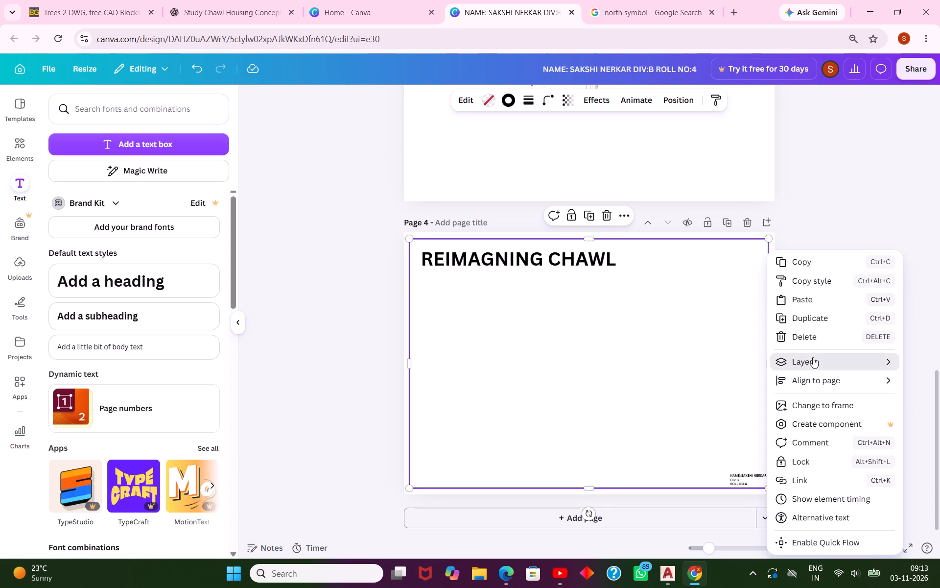
{"action": "left_click", "coordinate": [828, 358]}
{"action": "left_click", "coordinate": [680, 416]}
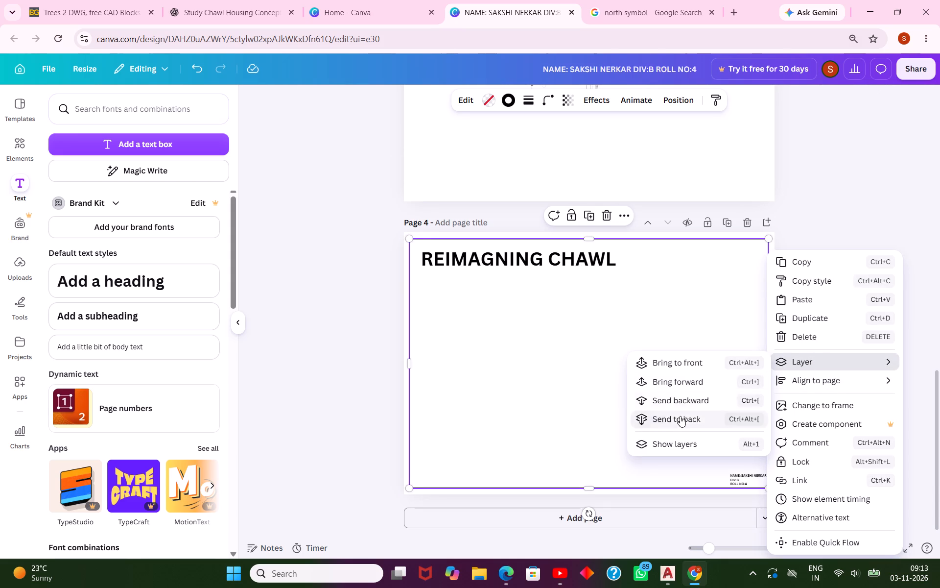
{"action": "left_click", "coordinate": [556, 347]}
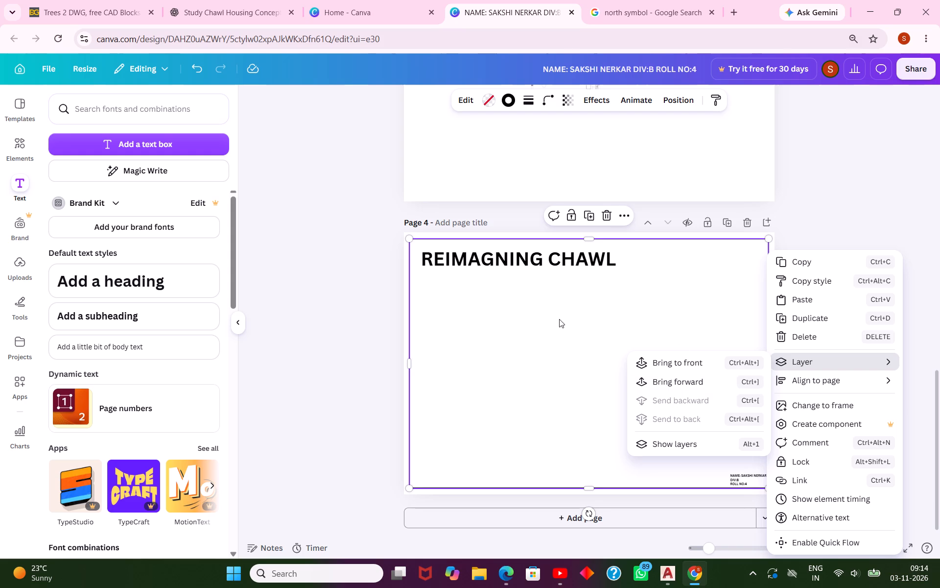
{"action": "key", "text": "Escape"}
Shrink the "REIMAGNING CHAWL" heading to a font size of about 78.6 and tuck it into the border's upper-left corner.
{"action": "left_click", "coordinate": [570, 261]}
{"action": "left_click_drag", "start_coordinate": [615, 245], "coordinate": [568, 248]}
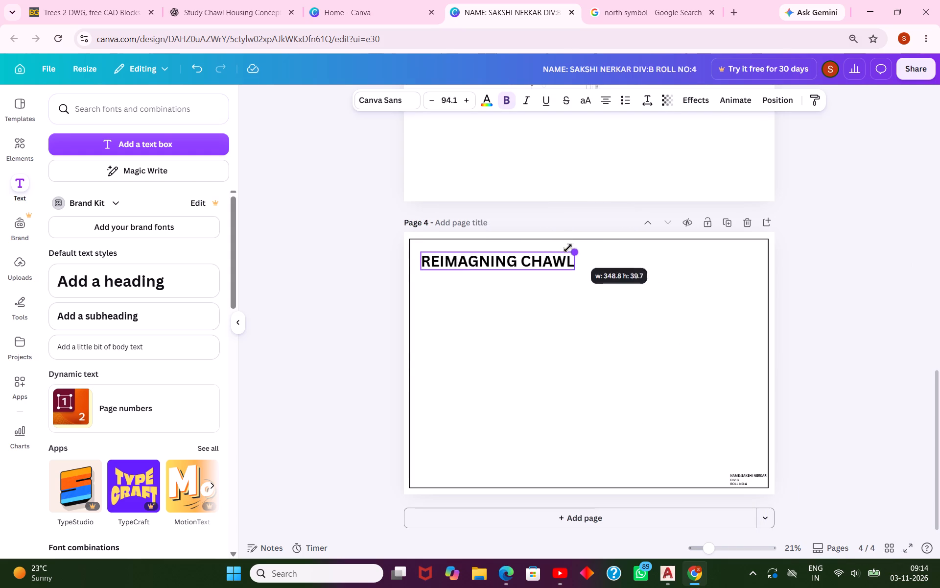
{"action": "left_click_drag", "start_coordinate": [568, 248], "coordinate": [548, 251]}
{"action": "left_click_drag", "start_coordinate": [499, 295], "coordinate": [497, 288]}
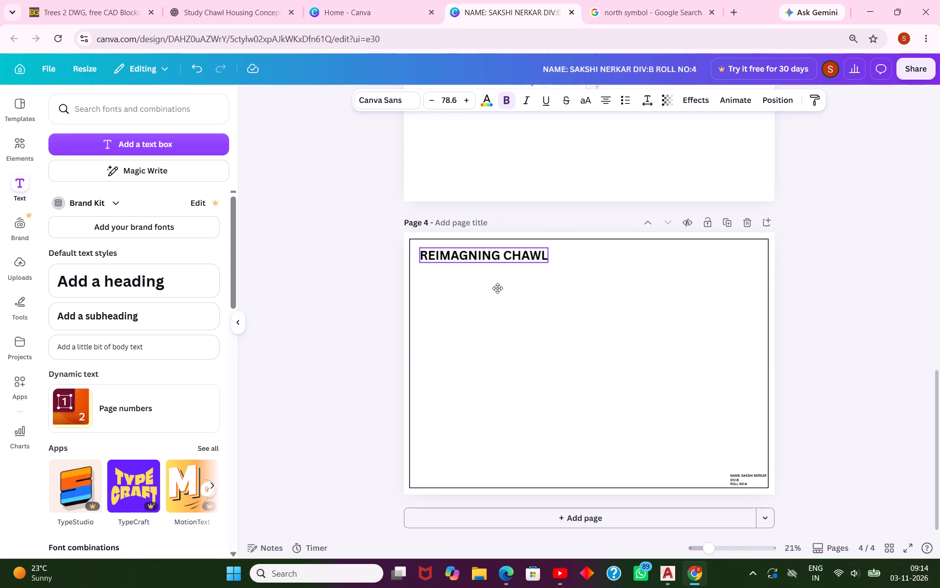
{"action": "left_click_drag", "start_coordinate": [497, 288], "coordinate": [496, 288]}
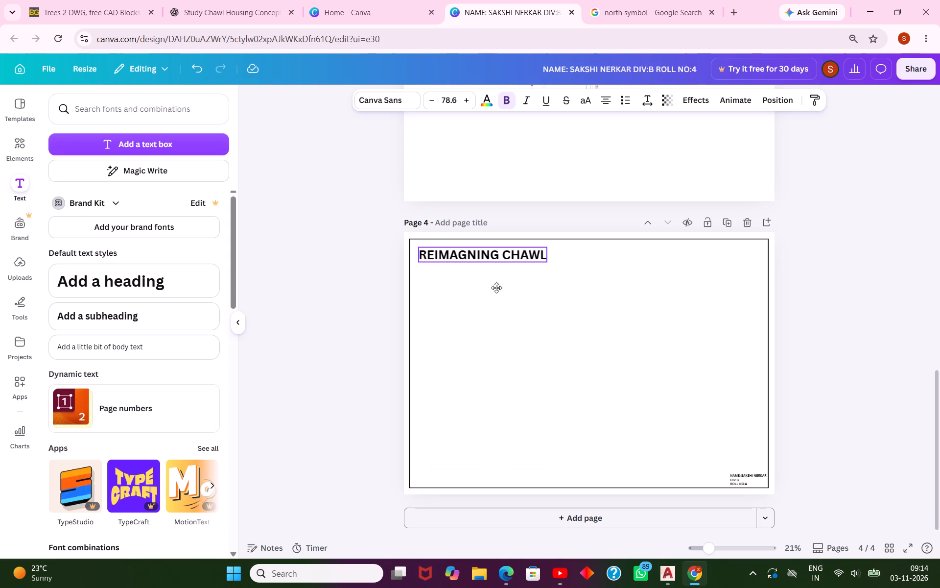
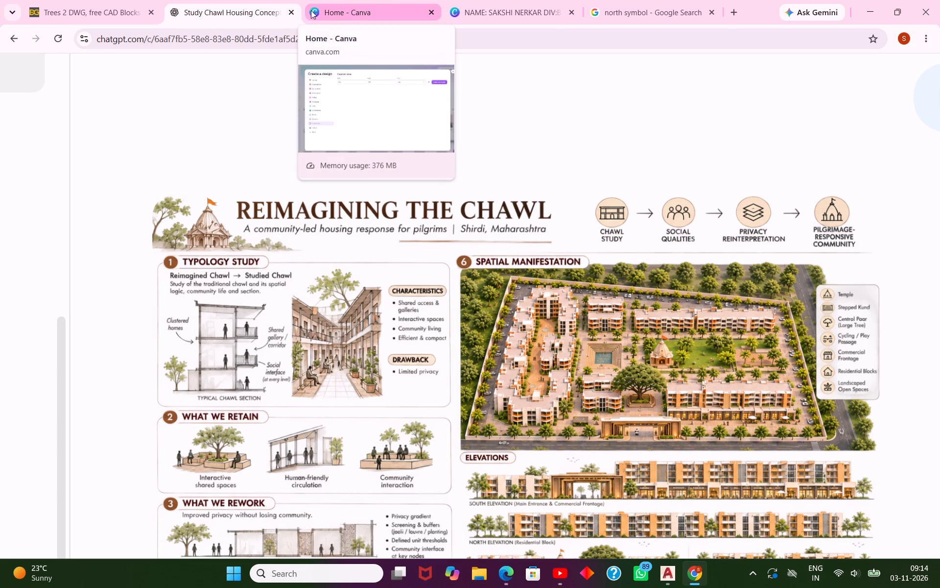
{"action": "left_click", "coordinate": [524, 16]}
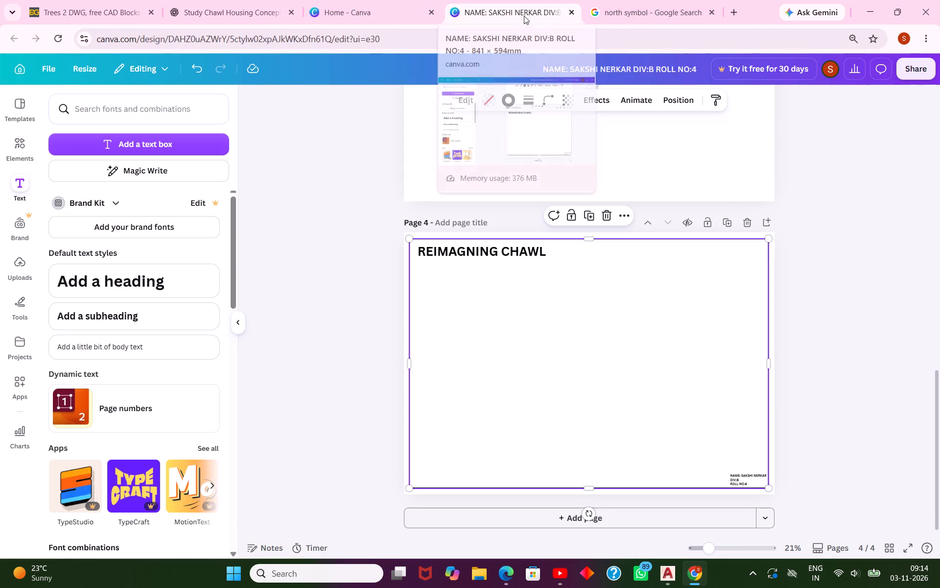
{"action": "left_click", "coordinate": [147, 347]}
{"action": "type", "text": "A COMMUNITY"}
{"action": "key", "text": "space"}
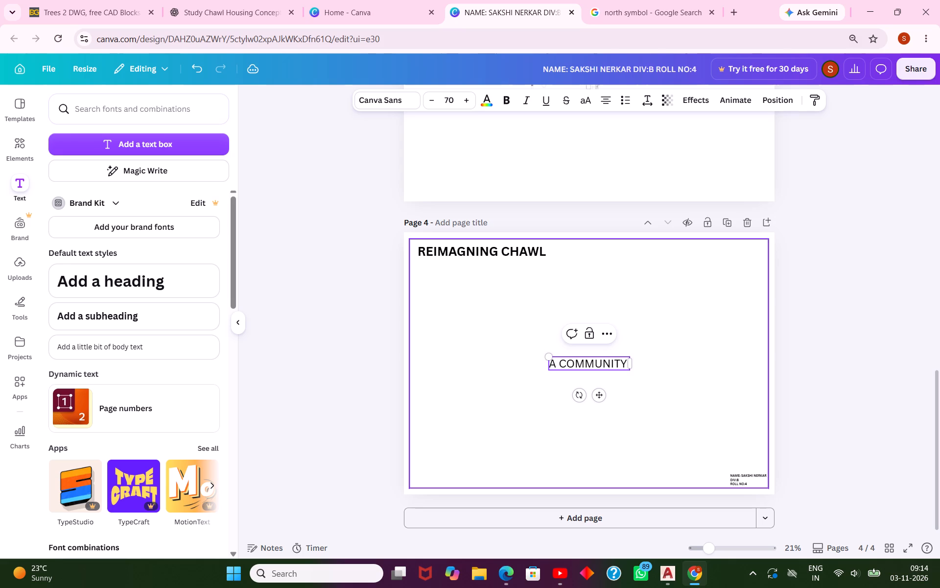
{"action": "key", "text": "BackSpace"}
{"action": "type", "text": "- LED"}
{"action": "key", "text": "space"}
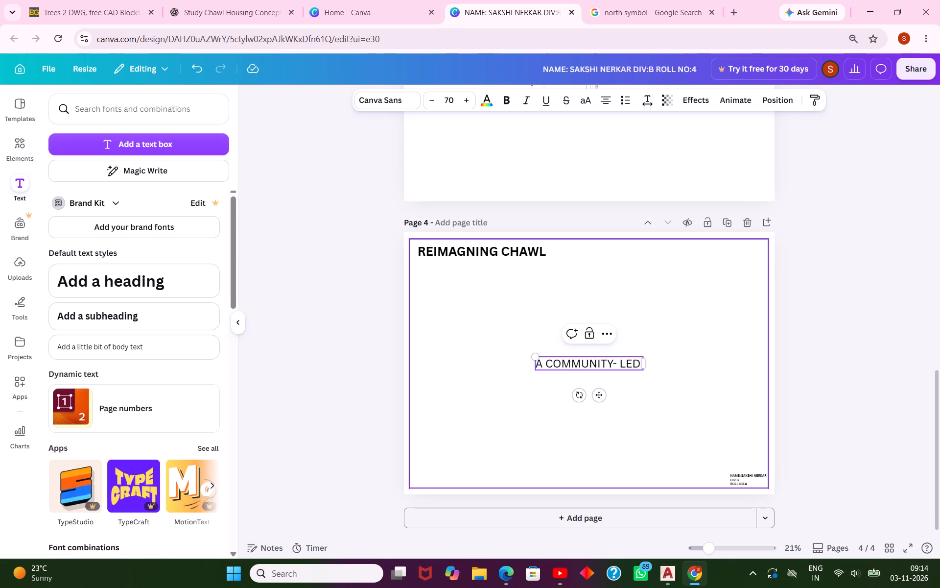
{"action": "type", "text": "HU"}
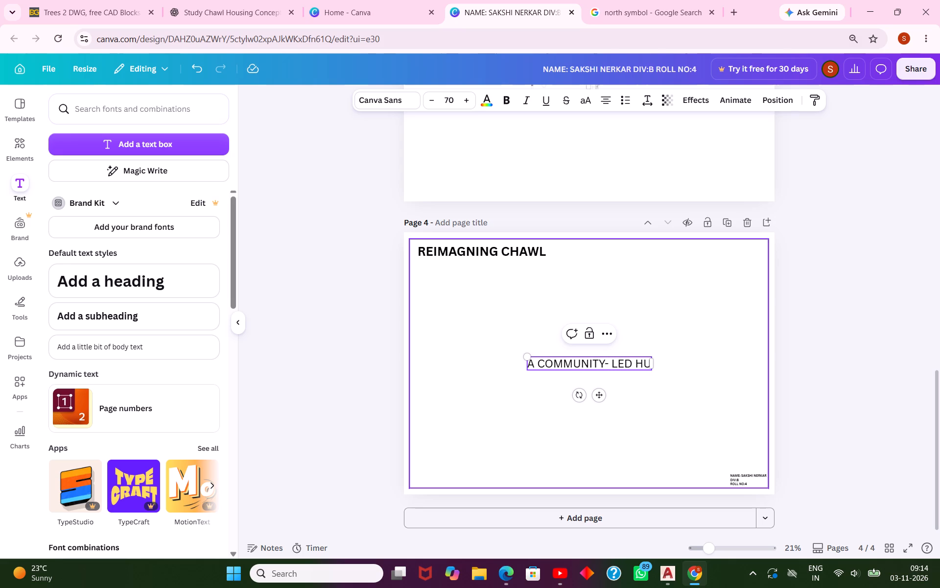
{"action": "key", "text": "s"}
{"action": "key", "text": "BackSpace"}
{"action": "key", "text": "BackSpace"}
{"action": "type", "text": "OUSING FOR"}
{"action": "key", "text": "space"}
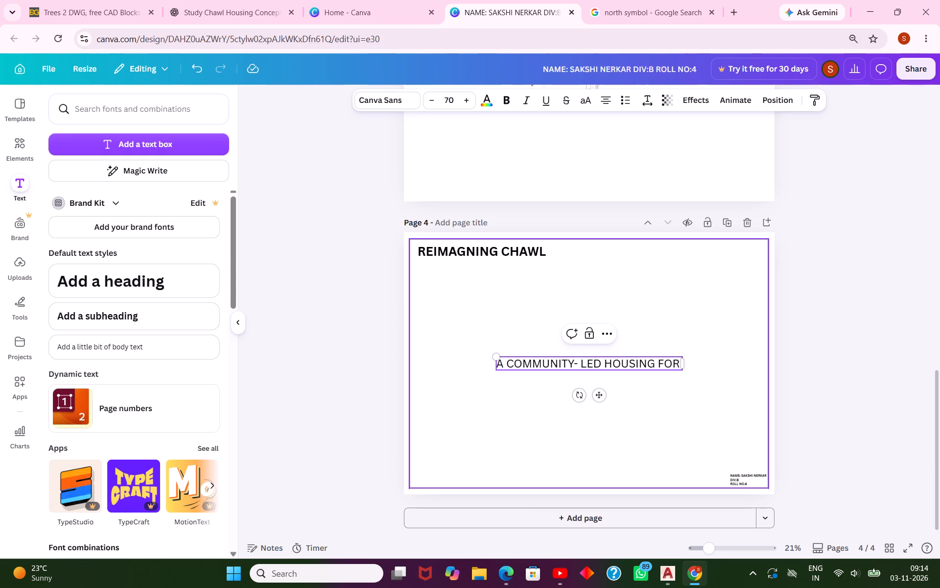
{"action": "type", "text": "PILGRO"}
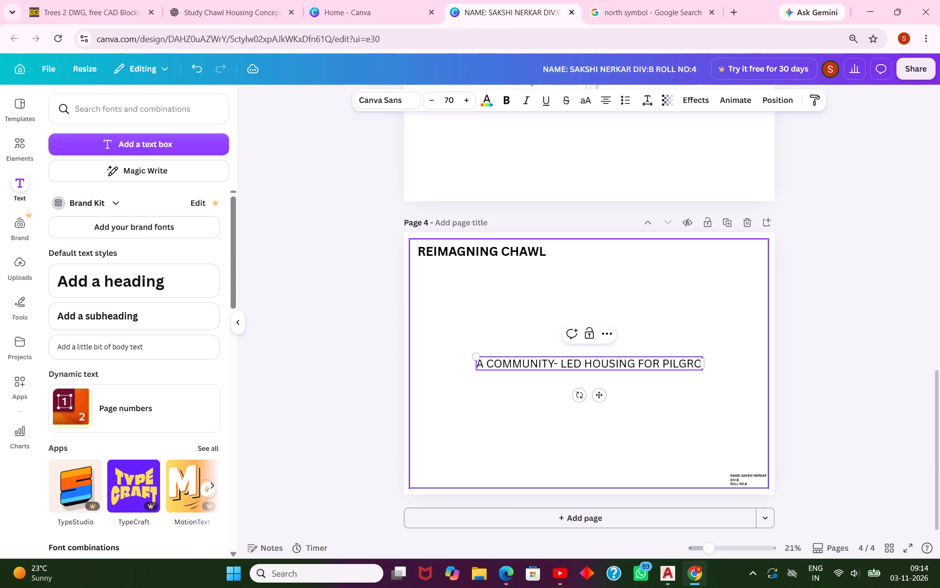
{"action": "key", "text": "BackSpace"}
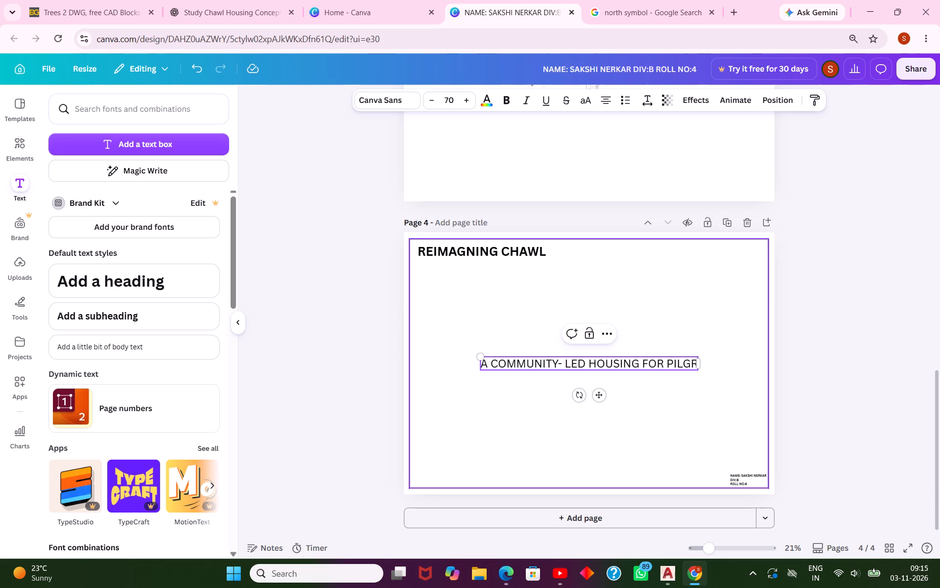
{"action": "type", "text": "IMS"}
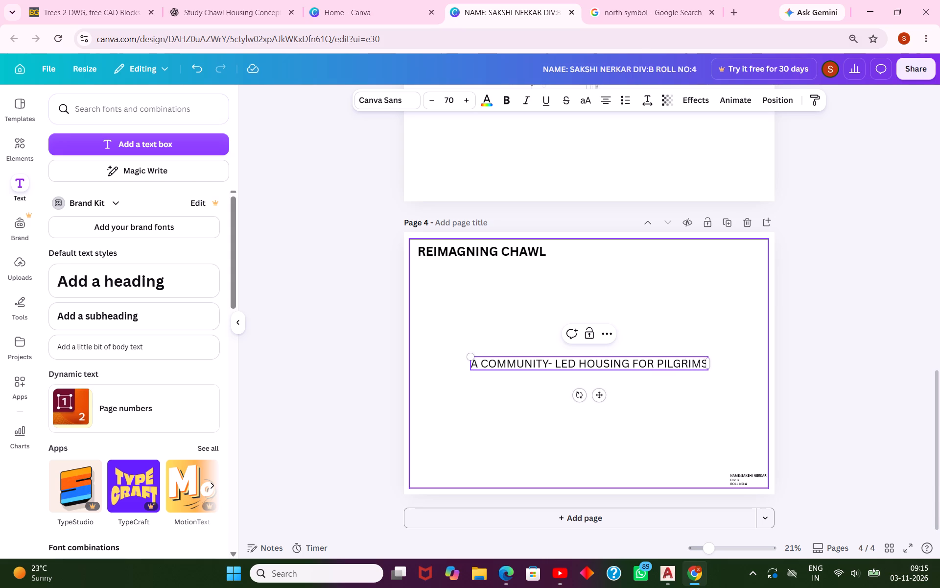
{"action": "key", "text": "space"}
{"action": "type", "text": ","}
{"action": "key", "text": "space"}
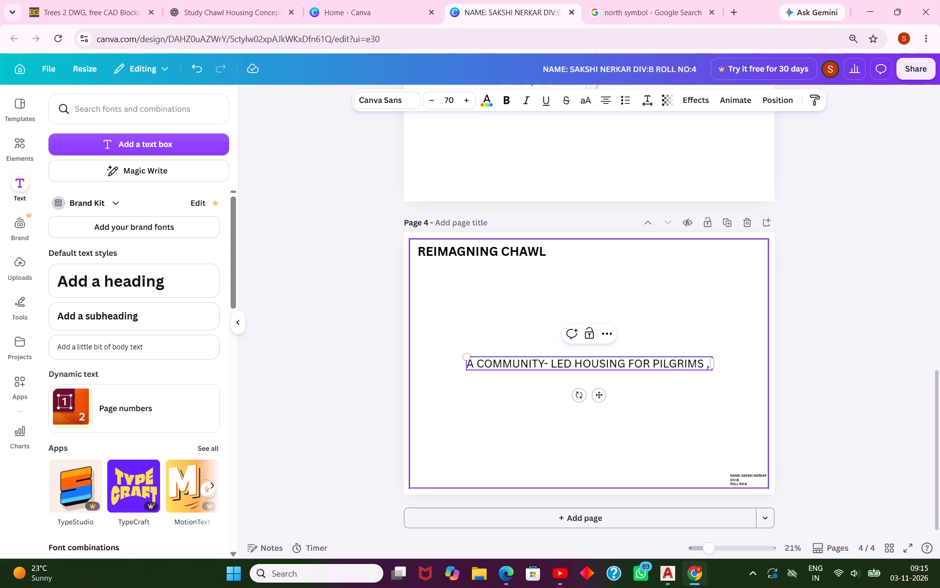
{"action": "type", "text": "SHIRDI MA"}
{"action": "type", "text": "HARASHTRA"}
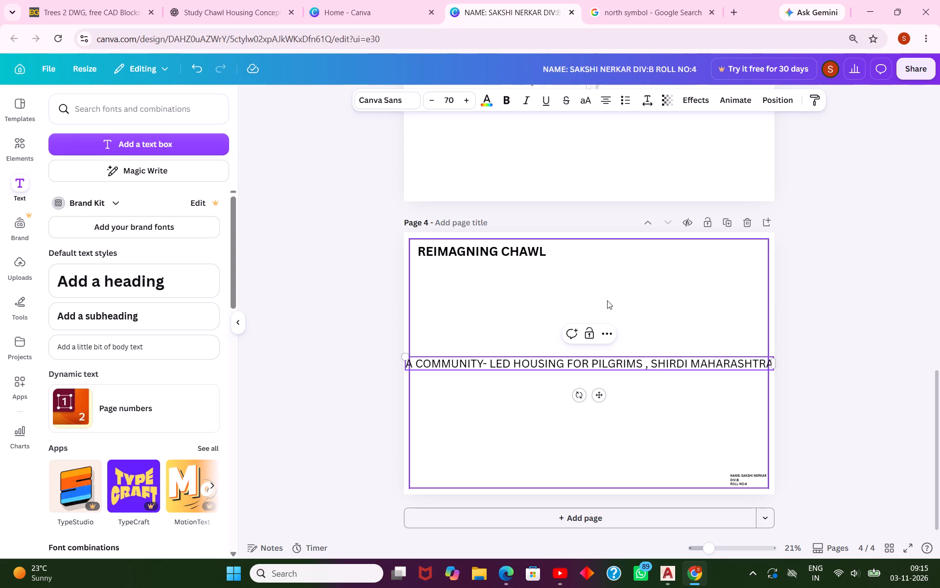
Move the community-led housing subtitle directly beneath the "REIMAGNING CHAWL" heading, left-aligned with it, and shrink it to slightly wider than the heading.
{"action": "left_click_drag", "start_coordinate": [602, 399], "coordinate": [617, 310]}
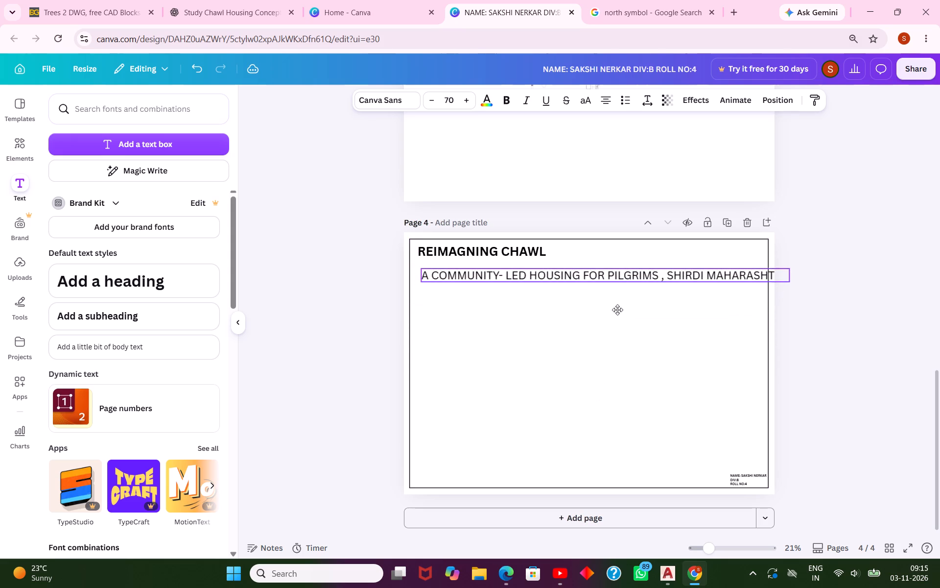
{"action": "left_click_drag", "start_coordinate": [617, 310], "coordinate": [615, 303]}
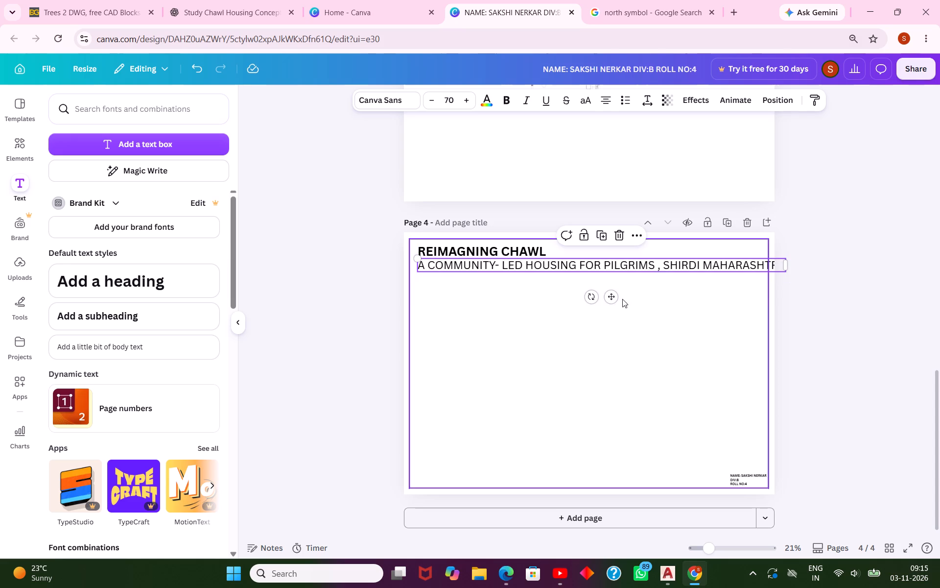
{"action": "left_click_drag", "start_coordinate": [787, 273], "coordinate": [611, 248]}
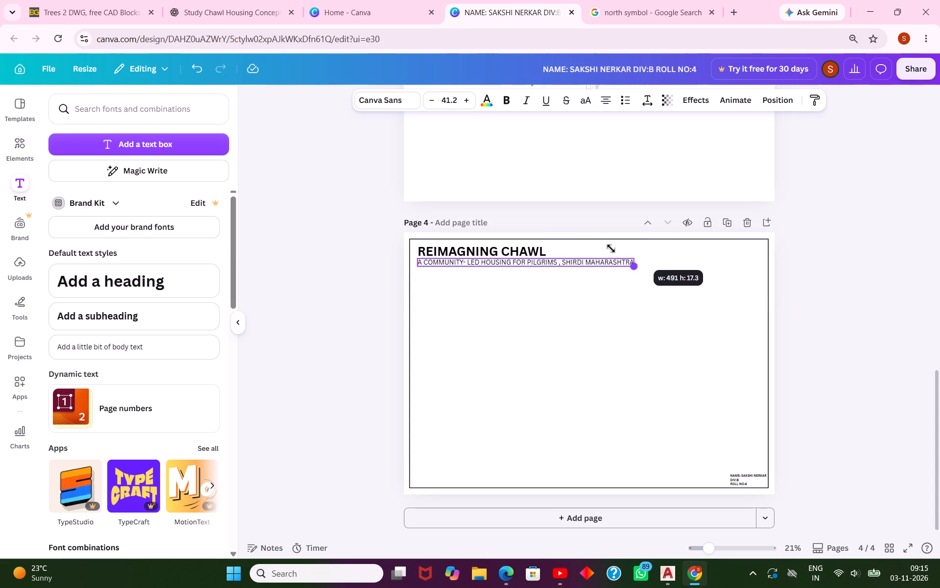
{"action": "left_click_drag", "start_coordinate": [611, 248], "coordinate": [570, 251]}
{"action": "left_click", "coordinate": [634, 278]}
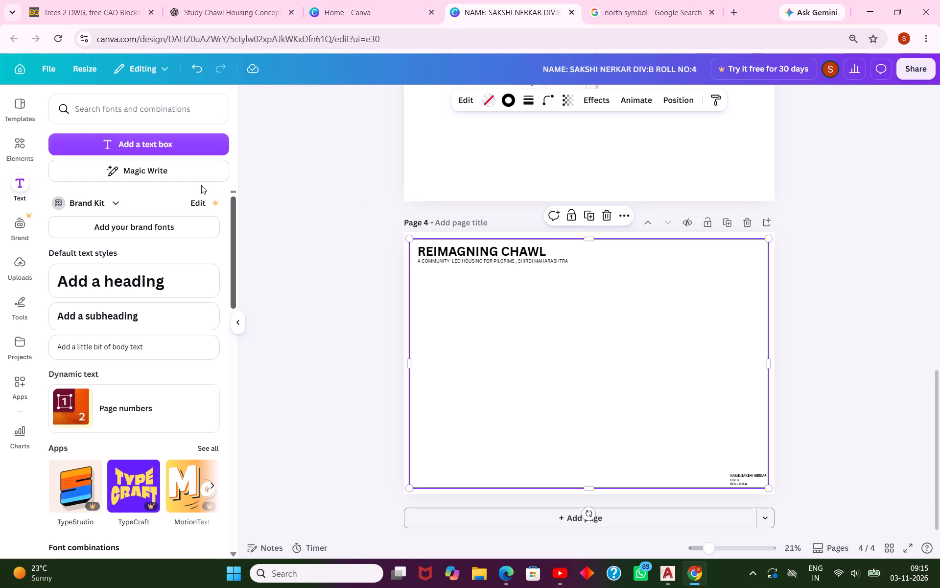
Switch to File Explorer and open the Downloads folder to find the housing project's rendered images.
{"action": "scroll", "coordinate": [172, 224], "scroll_direction": "up", "scroll_amount": 2}
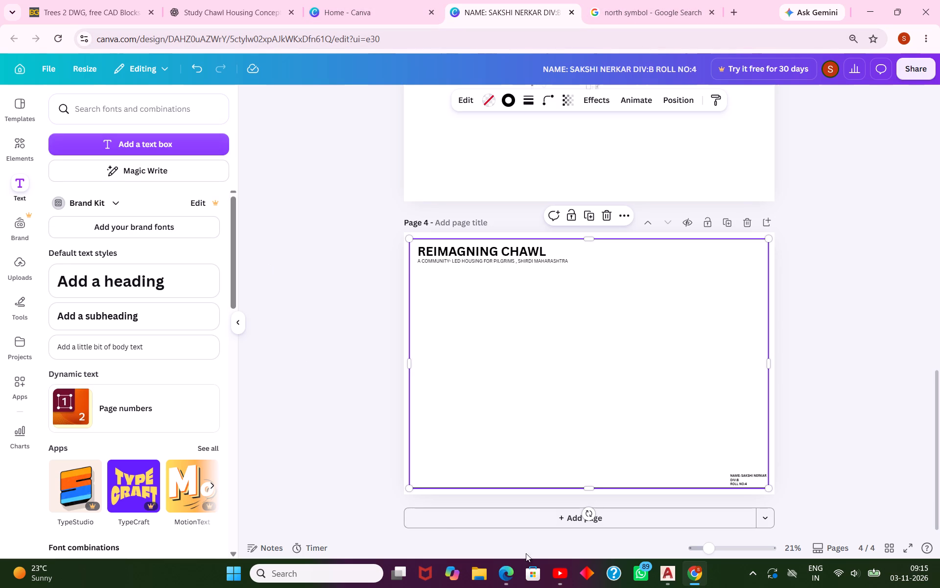
{"action": "left_click", "coordinate": [480, 575]}
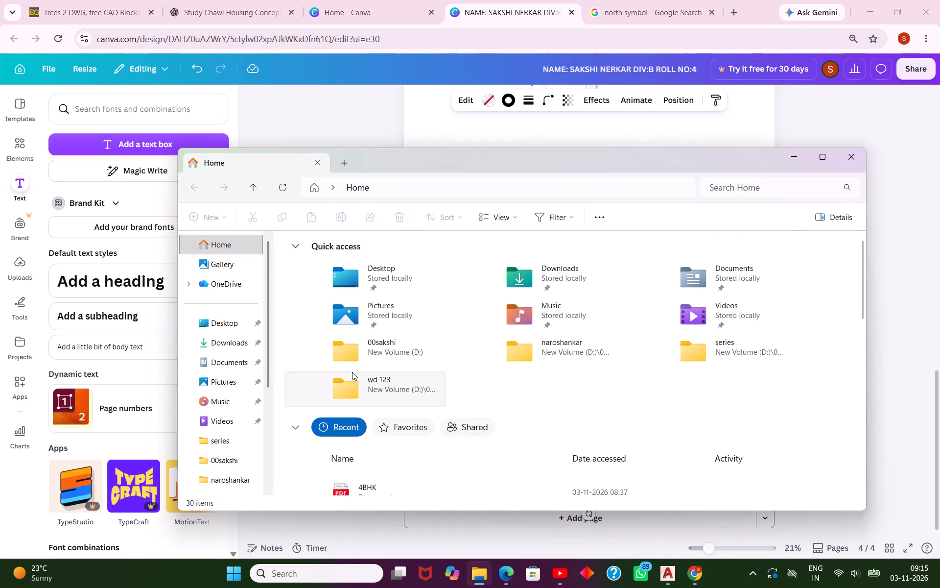
{"action": "left_click", "coordinate": [227, 343]}
{"action": "scroll", "coordinate": [322, 377], "scroll_direction": "down", "scroll_amount": 3}
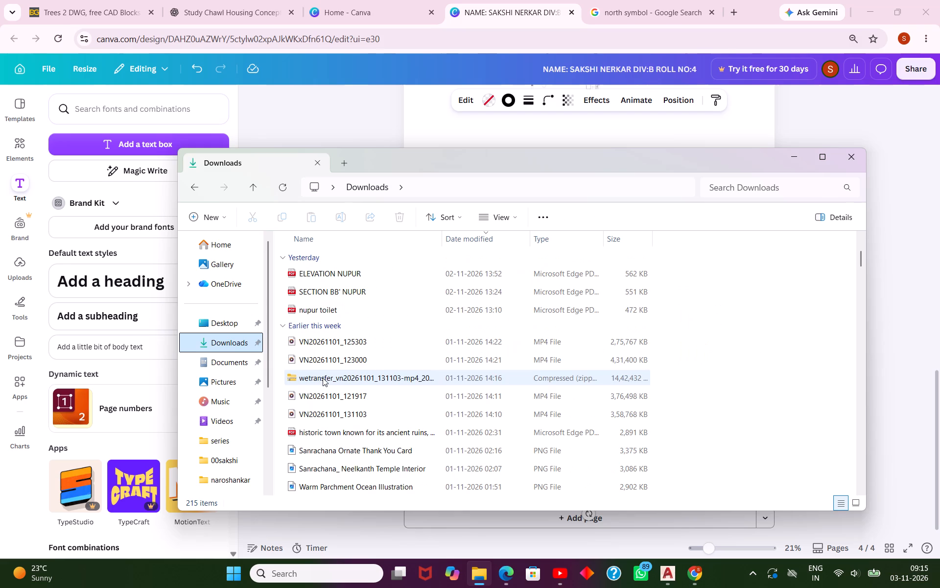
{"action": "scroll", "coordinate": [363, 376], "scroll_direction": "down", "scroll_amount": 4}
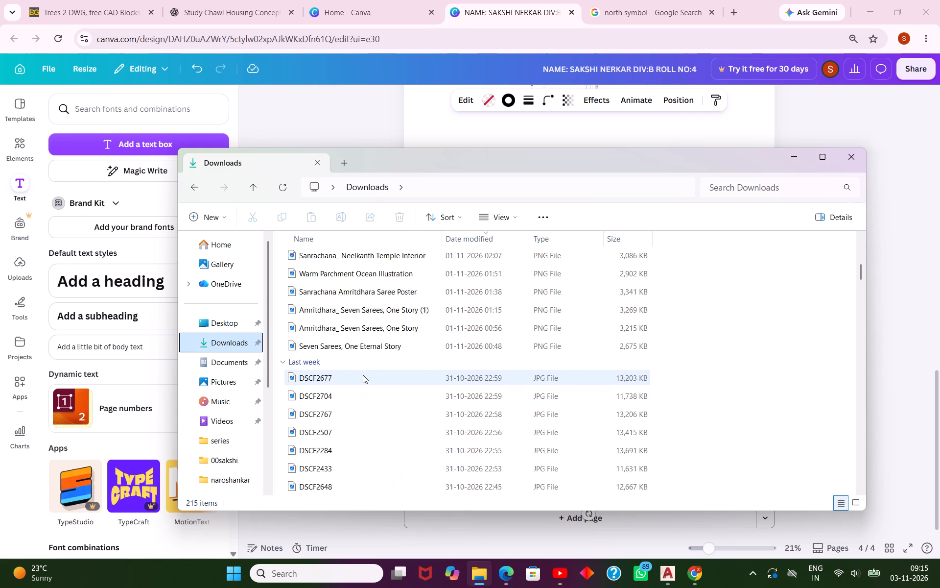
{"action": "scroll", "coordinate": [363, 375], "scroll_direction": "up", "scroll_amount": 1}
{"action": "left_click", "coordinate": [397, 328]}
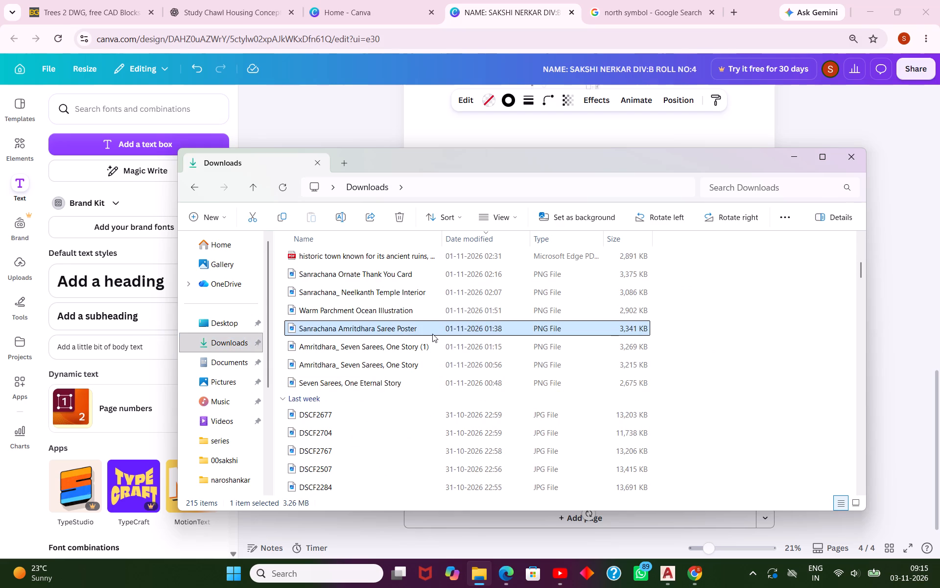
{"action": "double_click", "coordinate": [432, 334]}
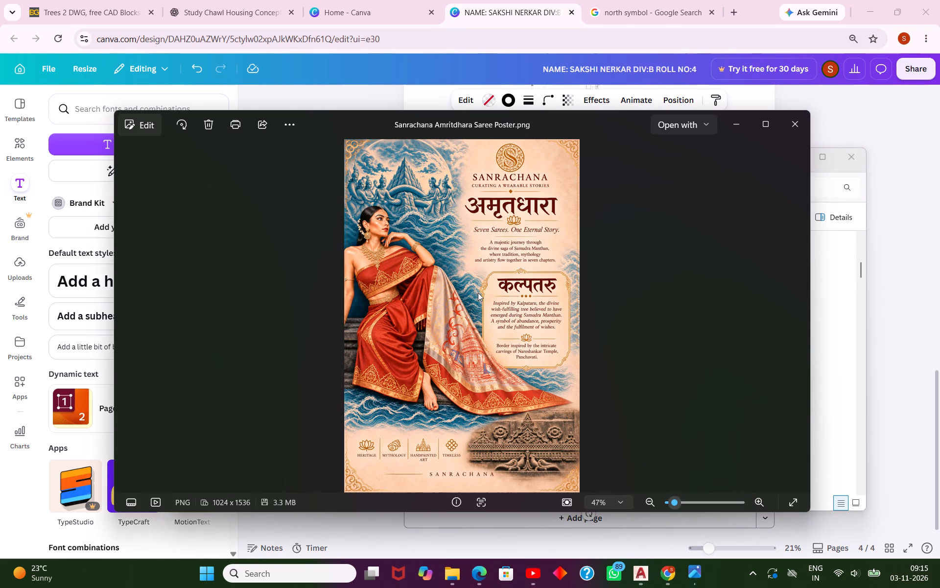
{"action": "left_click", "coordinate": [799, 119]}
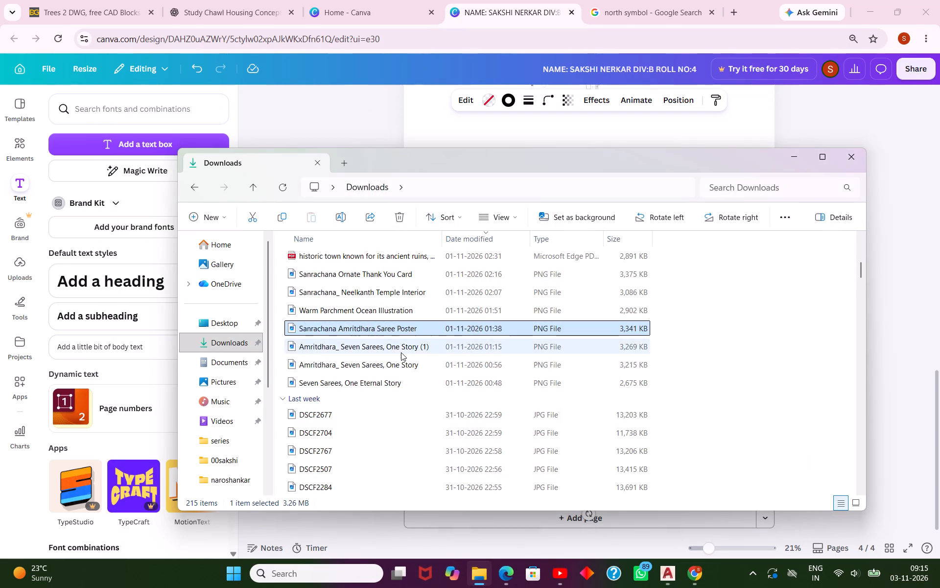
Copy the aerial housing render "Shaded Canopy Park Gathering" from Downloads and paste it onto page 4 of the Canva design.
{"action": "scroll", "coordinate": [401, 352], "scroll_direction": "down", "scroll_amount": 6}
{"action": "scroll", "coordinate": [387, 406], "scroll_direction": "down", "scroll_amount": 1}
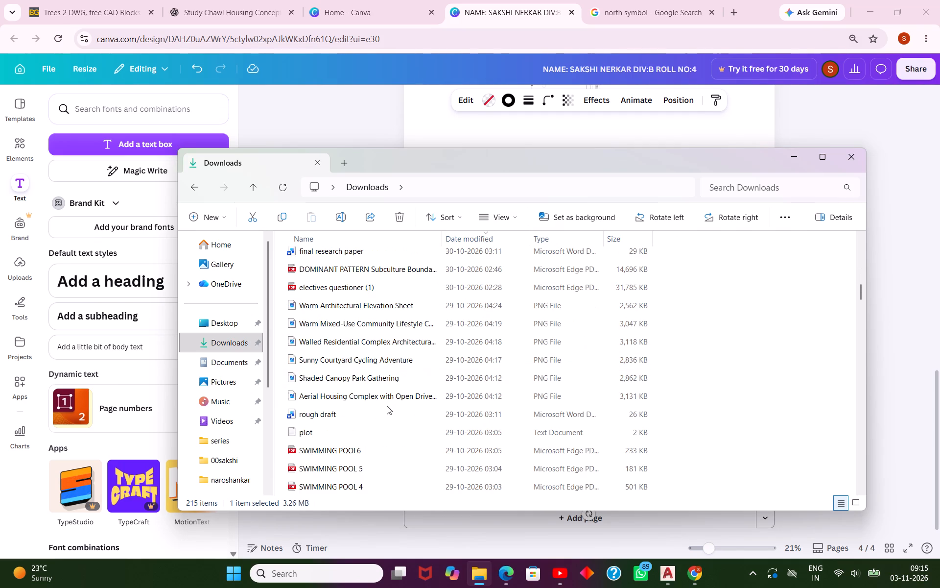
{"action": "left_click", "coordinate": [339, 395]}
{"action": "double_click", "coordinate": [346, 378]}
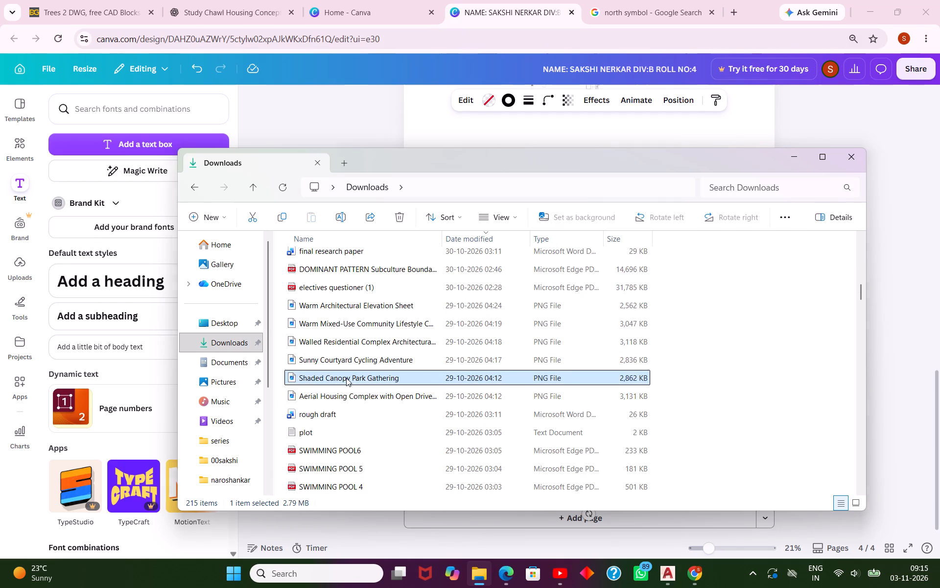
{"action": "right_click", "coordinate": [480, 325]}
{"action": "left_click", "coordinate": [496, 346]}
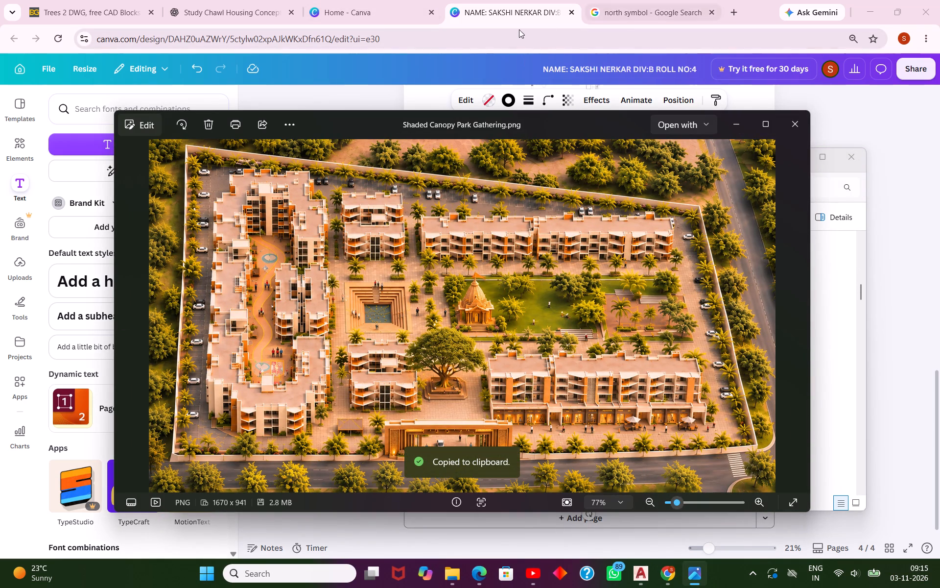
{"action": "left_click", "coordinate": [863, 160]}
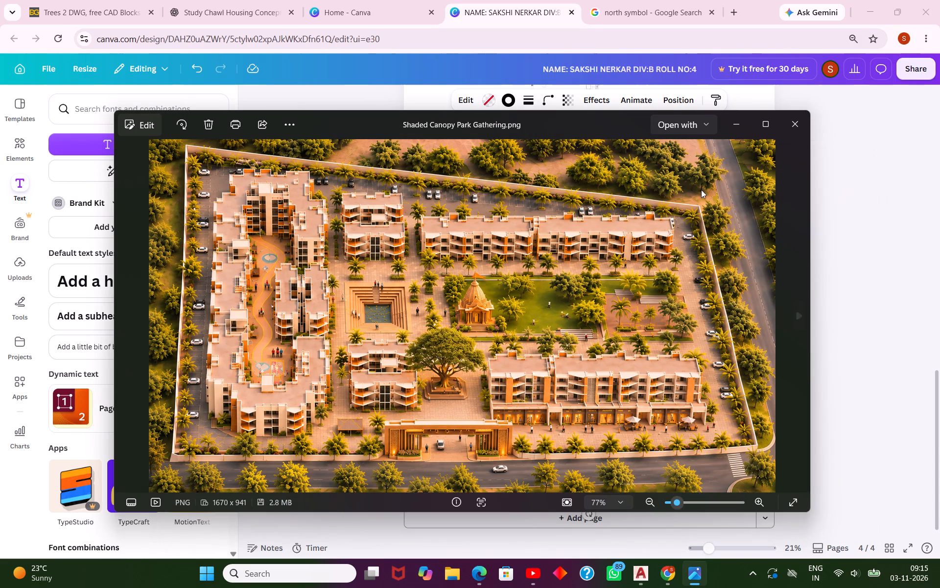
{"action": "left_click", "coordinate": [847, 126]}
{"action": "scroll", "coordinate": [637, 332], "scroll_direction": "up", "scroll_amount": 1}
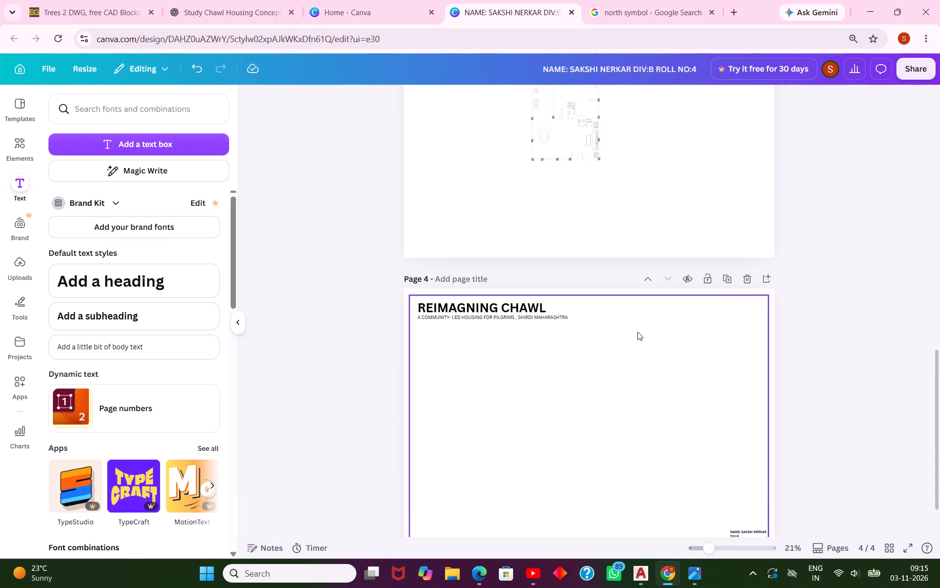
{"action": "key", "text": "ctrl+v"}
{"action": "scroll", "coordinate": [634, 313], "scroll_direction": "down", "scroll_amount": 1}
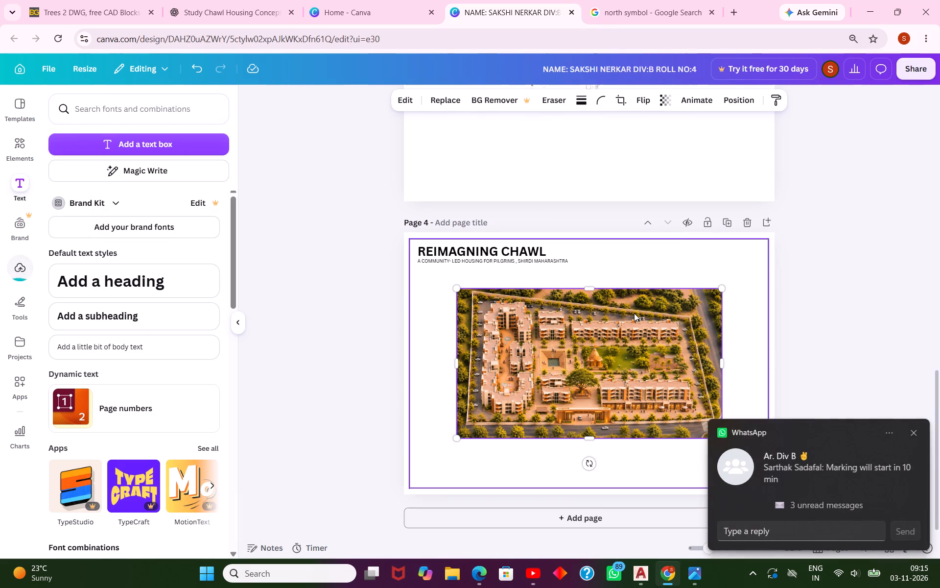
{"action": "left_click", "coordinate": [823, 295]}
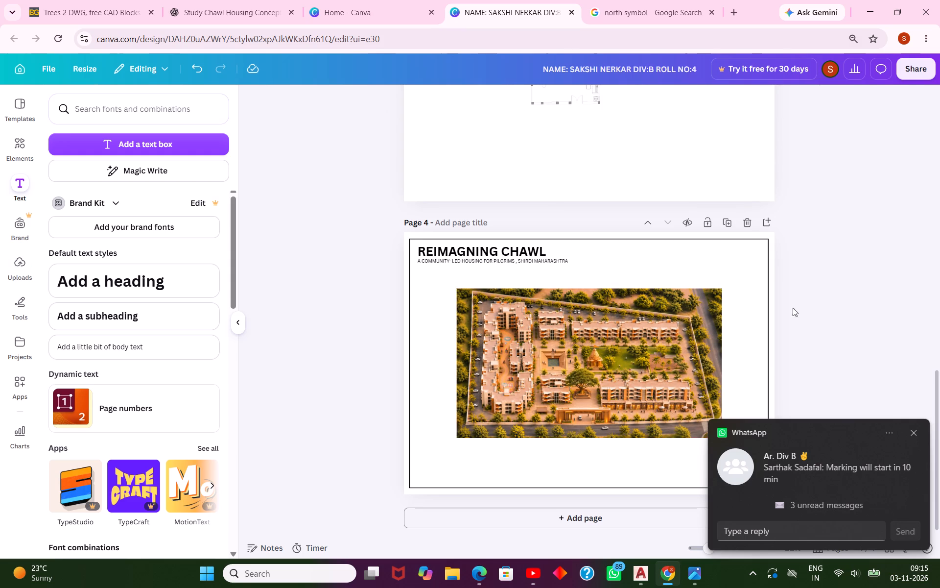
Shrink the aerial housing render on page 4 and move it into the upper-right corner of the sheet border.
{"action": "left_click_drag", "start_coordinate": [640, 370], "coordinate": [673, 351]}
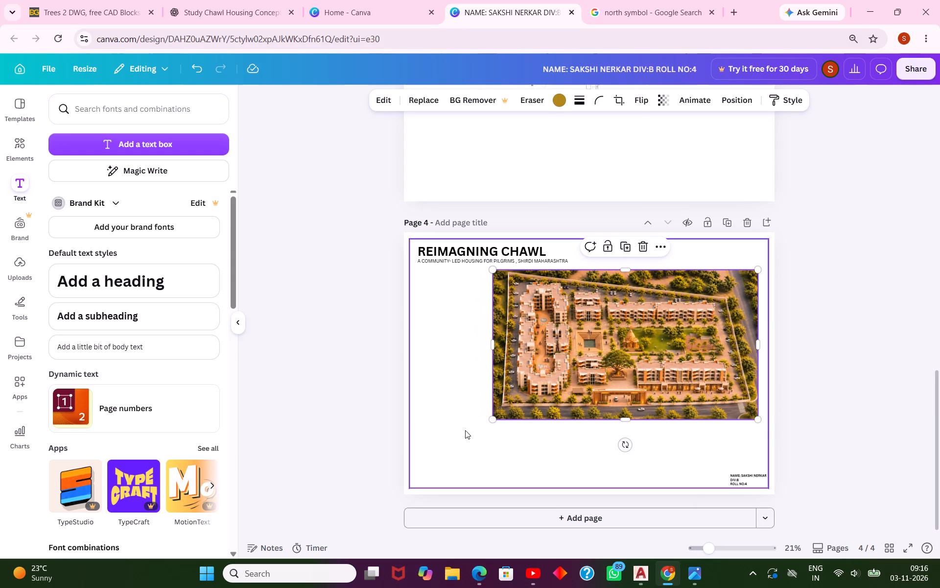
{"action": "left_click_drag", "start_coordinate": [491, 421], "coordinate": [534, 404]}
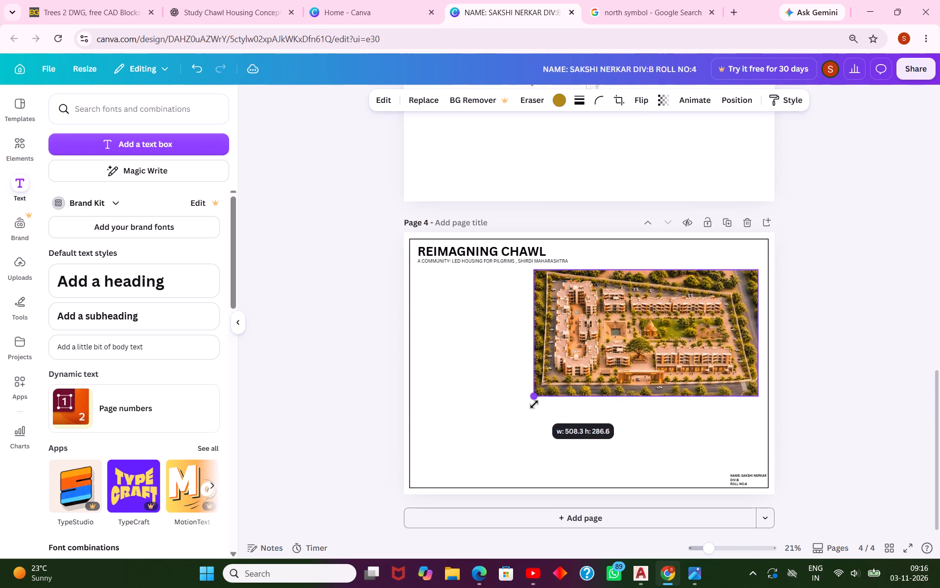
{"action": "left_click_drag", "start_coordinate": [534, 404], "coordinate": [539, 403]}
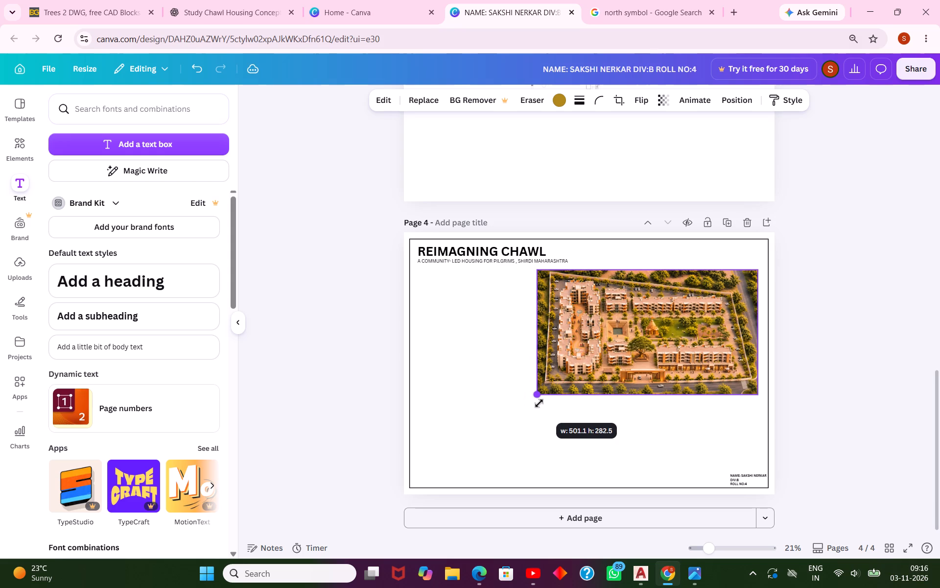
{"action": "left_click_drag", "start_coordinate": [539, 403], "coordinate": [541, 403]}
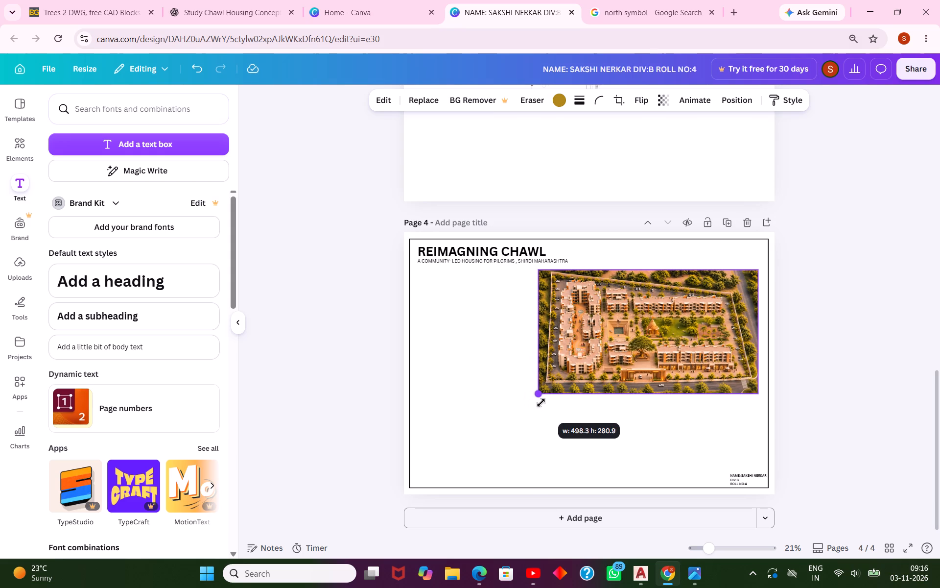
{"action": "left_click_drag", "start_coordinate": [541, 403], "coordinate": [548, 402]}
{"action": "left_click_drag", "start_coordinate": [634, 365], "coordinate": [639, 360]}
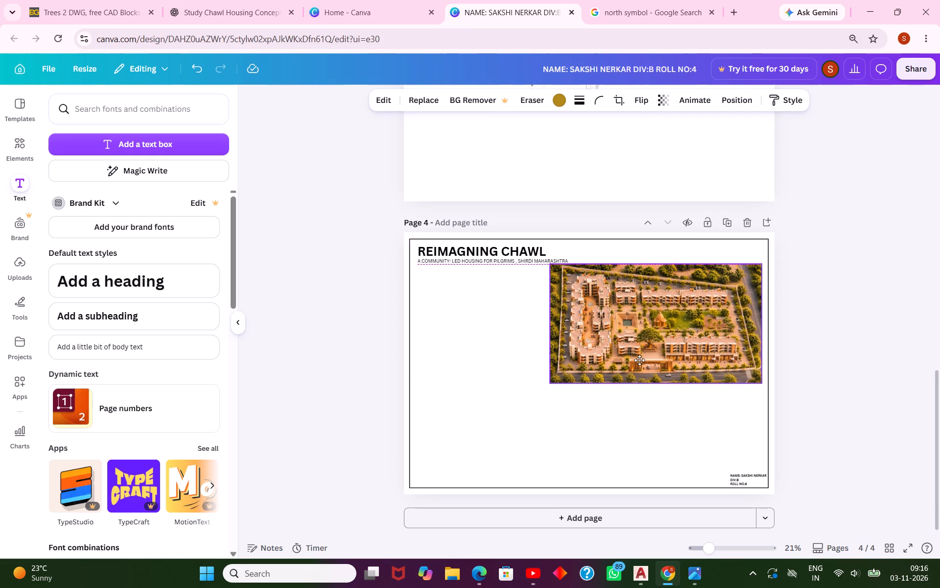
{"action": "left_click_drag", "start_coordinate": [639, 360], "coordinate": [639, 363]}
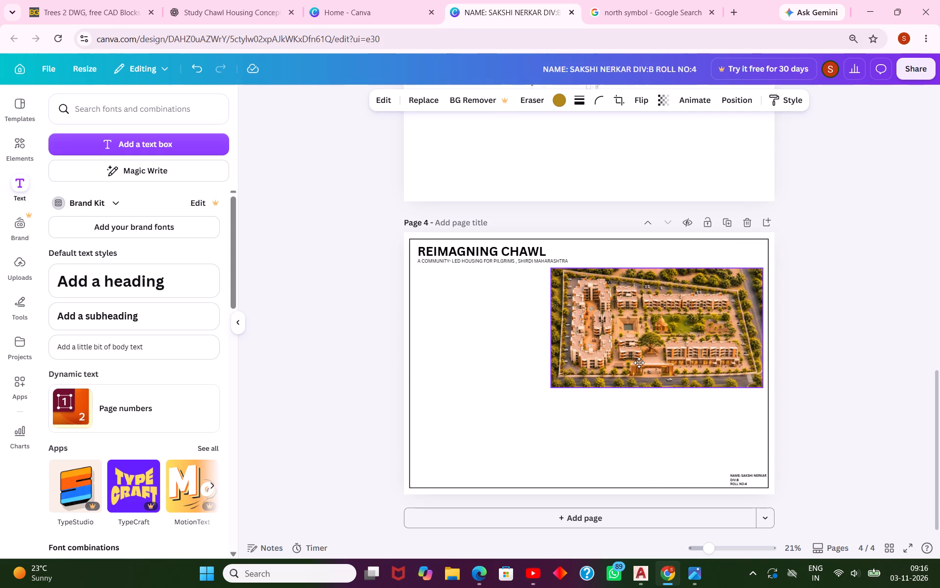
{"action": "left_click_drag", "start_coordinate": [639, 363], "coordinate": [641, 356]}
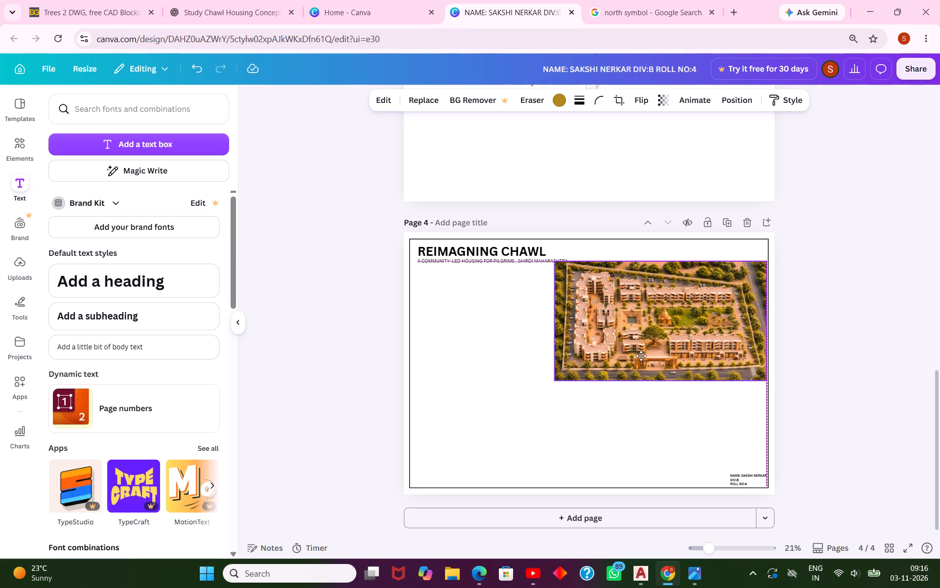
{"action": "left_click_drag", "start_coordinate": [641, 356], "coordinate": [645, 333]}
Shrink the aerial render further so it clears the subtitle and sits just inside the border's upper-right corner.
{"action": "left_click_drag", "start_coordinate": [559, 357], "coordinate": [584, 350]}
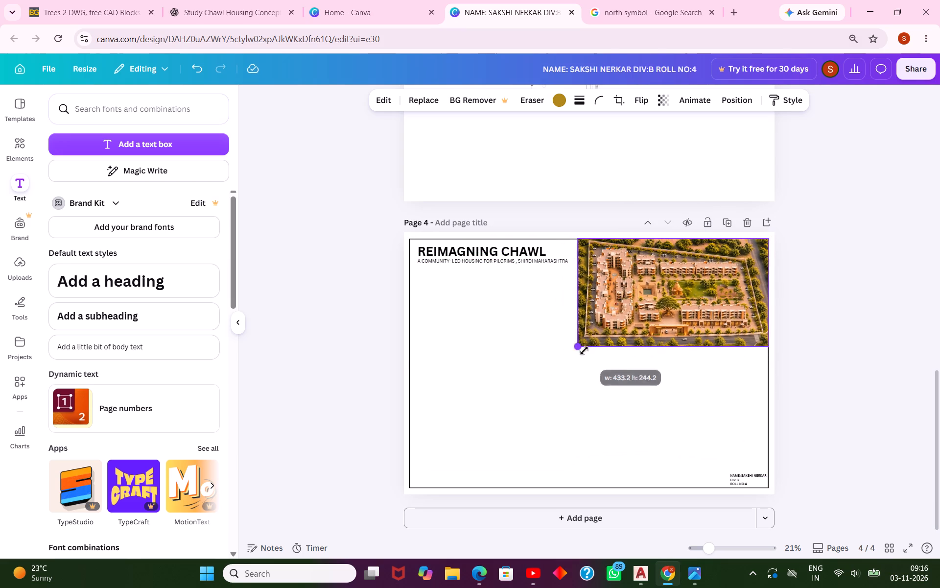
{"action": "left_click_drag", "start_coordinate": [584, 350], "coordinate": [574, 351]}
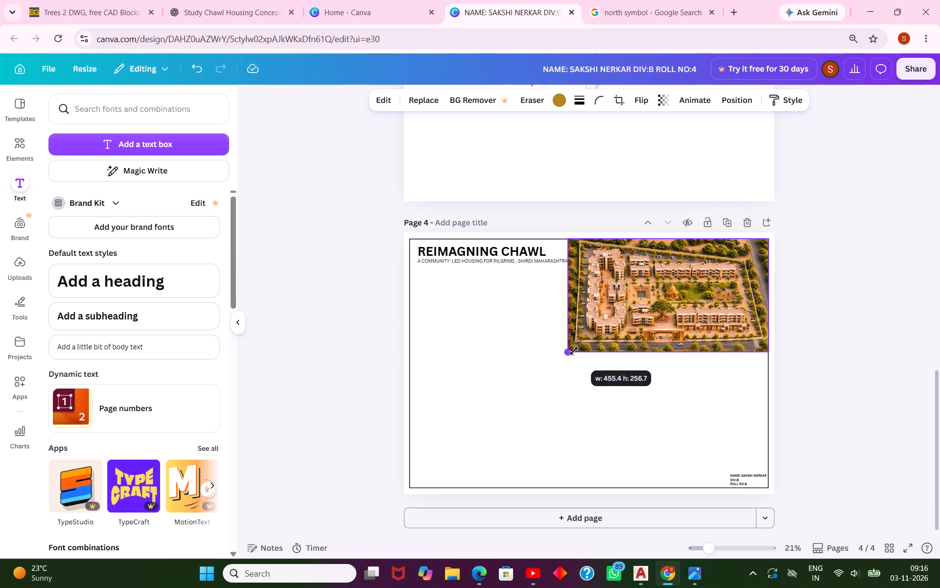
{"action": "left_click_drag", "start_coordinate": [574, 351], "coordinate": [576, 350]}
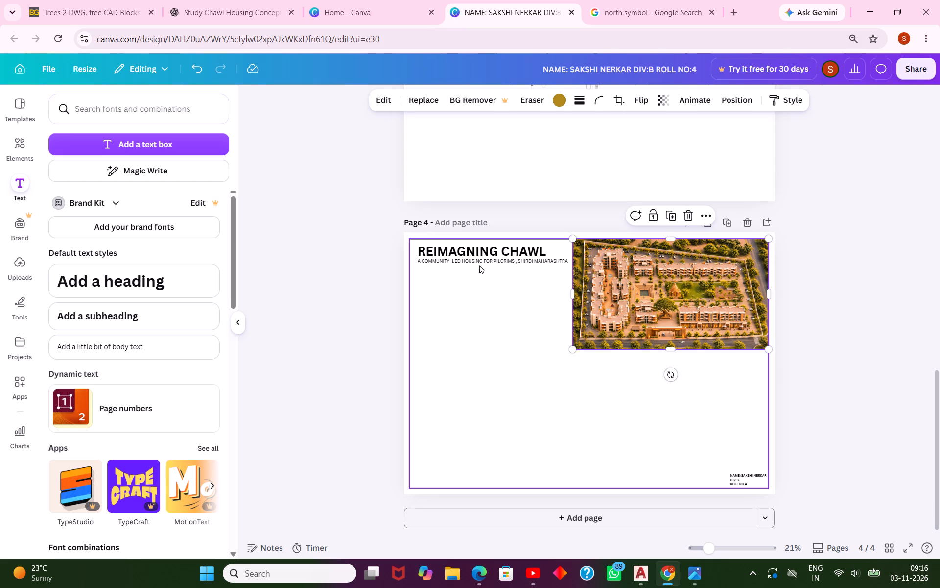
{"action": "left_click_drag", "start_coordinate": [768, 238], "coordinate": [763, 243]}
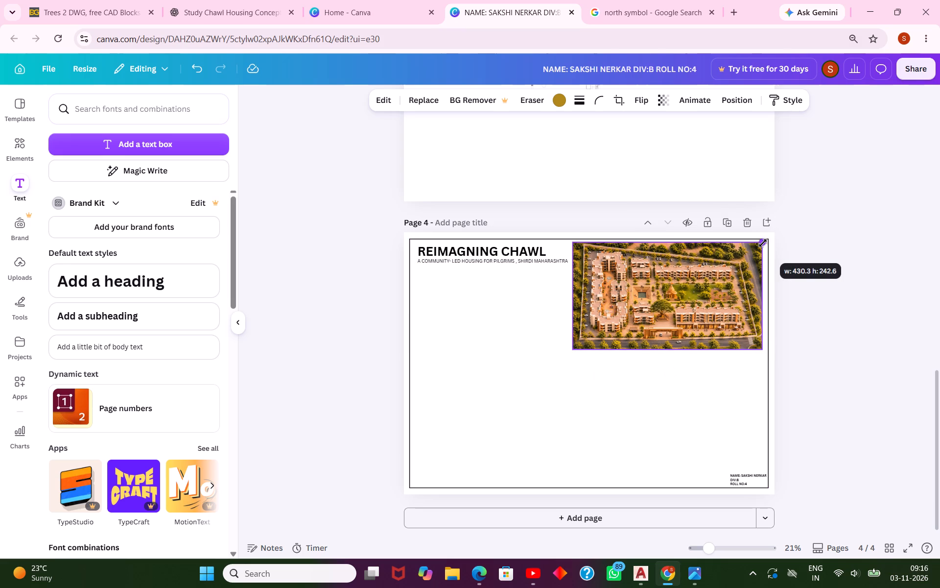
{"action": "left_click_drag", "start_coordinate": [763, 243], "coordinate": [766, 243]}
{"action": "left_click", "coordinate": [714, 278]}
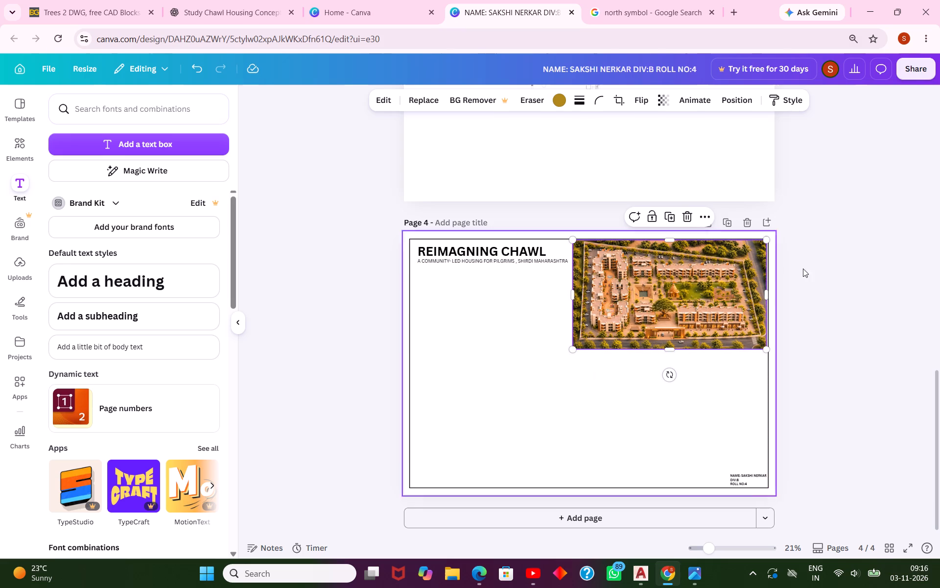
{"action": "left_click", "coordinate": [807, 269]}
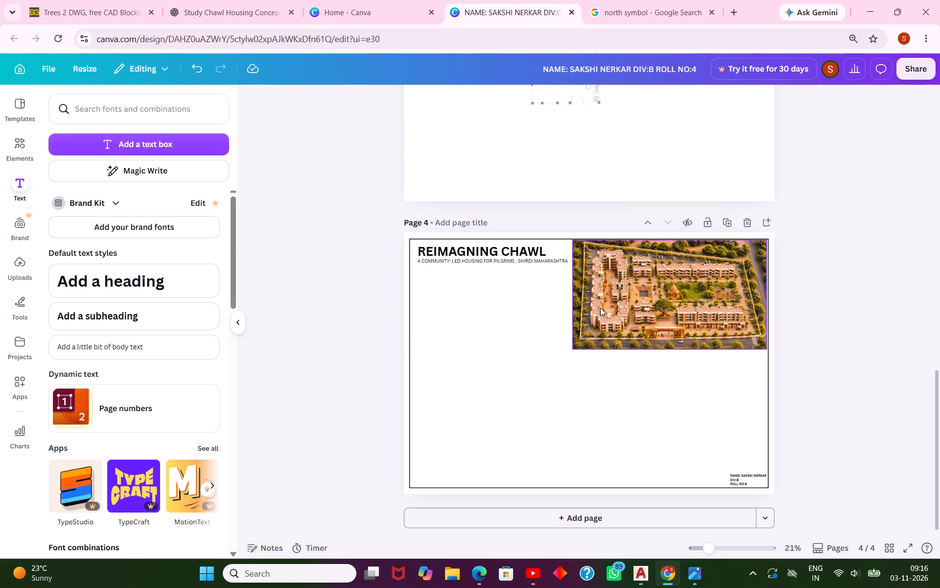
{"action": "key", "text": "Escape"}
Switch to the ChatGPT concept sheet and snip the Typology Study content with the chawl section, courtyard sketch, characteristics and drawback.
{"action": "left_click", "coordinate": [202, 12]}
{"action": "scroll", "coordinate": [530, 252], "scroll_direction": "down", "scroll_amount": 2}
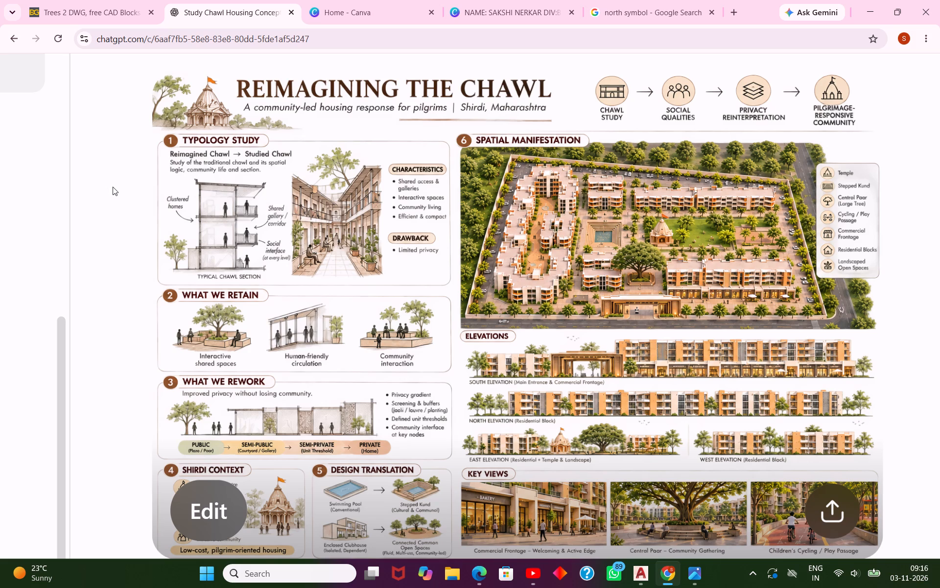
{"action": "key", "text": "shift+super+s"}
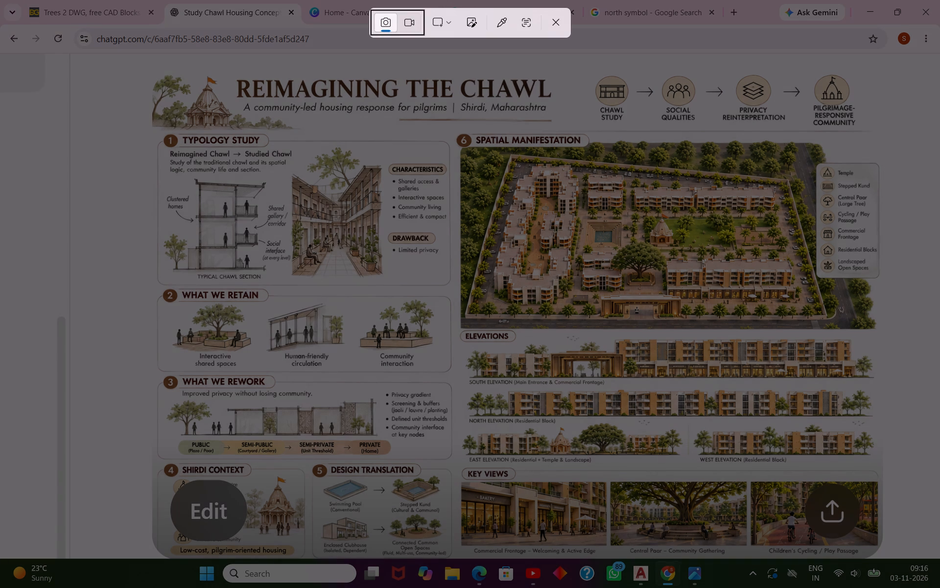
{"action": "left_click_drag", "start_coordinate": [446, 145], "coordinate": [183, 292]}
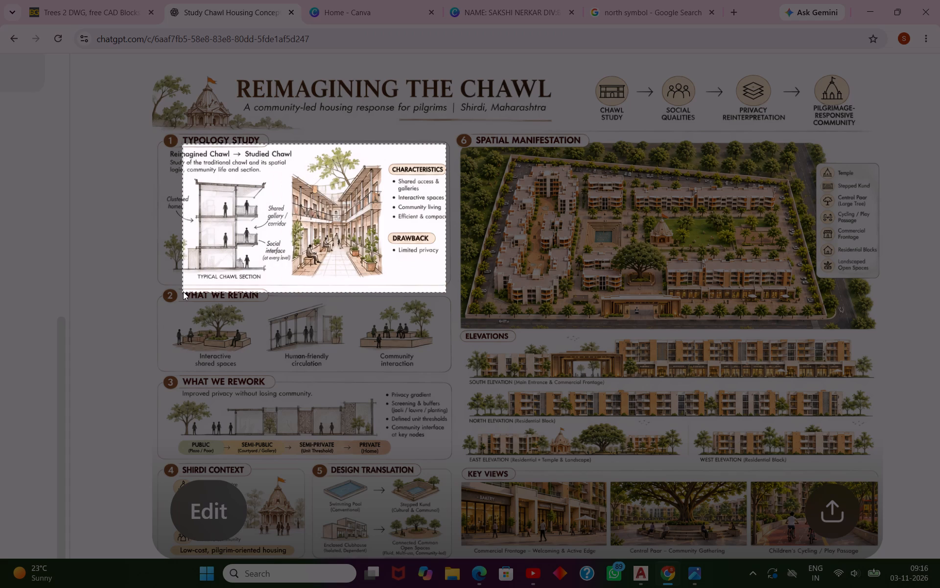
{"action": "left_click_drag", "start_coordinate": [183, 292], "coordinate": [165, 288]}
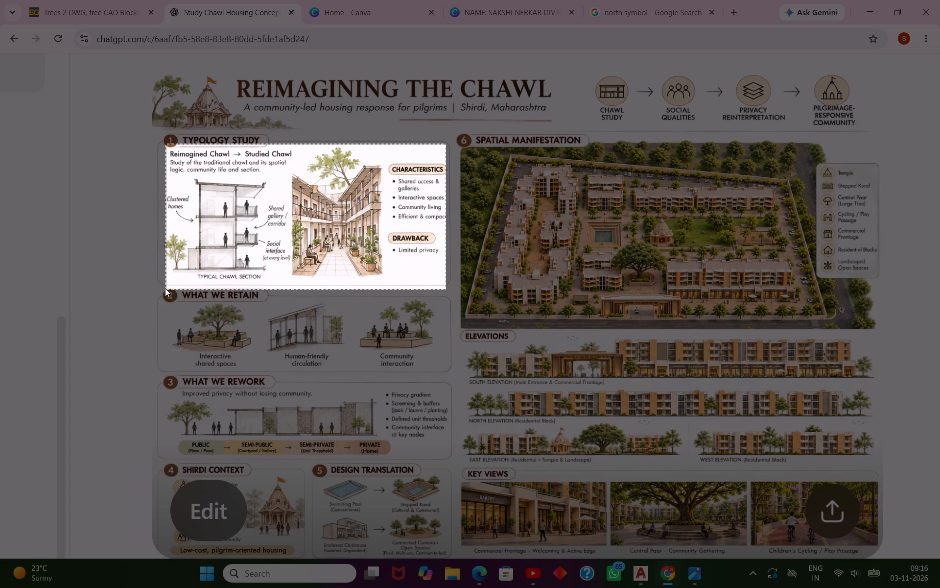
{"action": "left_click_drag", "start_coordinate": [165, 288], "coordinate": [162, 283]}
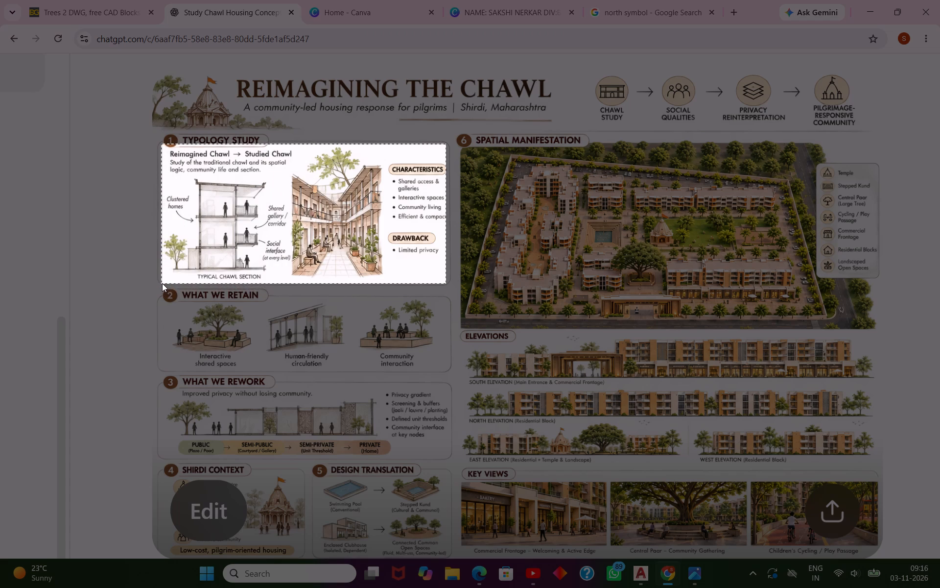
{"action": "left_click_drag", "start_coordinate": [162, 283], "coordinate": [162, 285]}
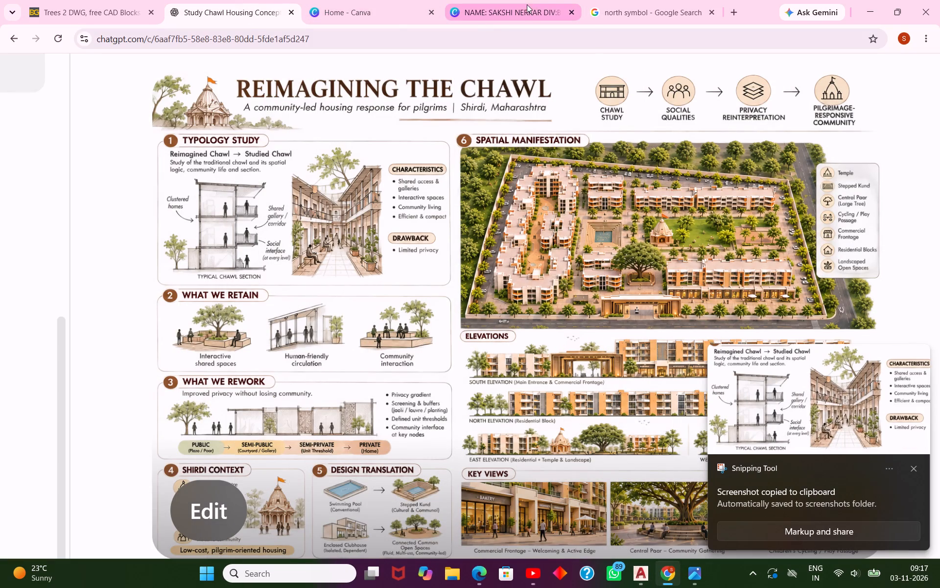
Paste the typology study snip onto Canva page 4, place it beneath the subtitle and trim its upper edge slightly.
{"action": "left_click", "coordinate": [527, 10]}
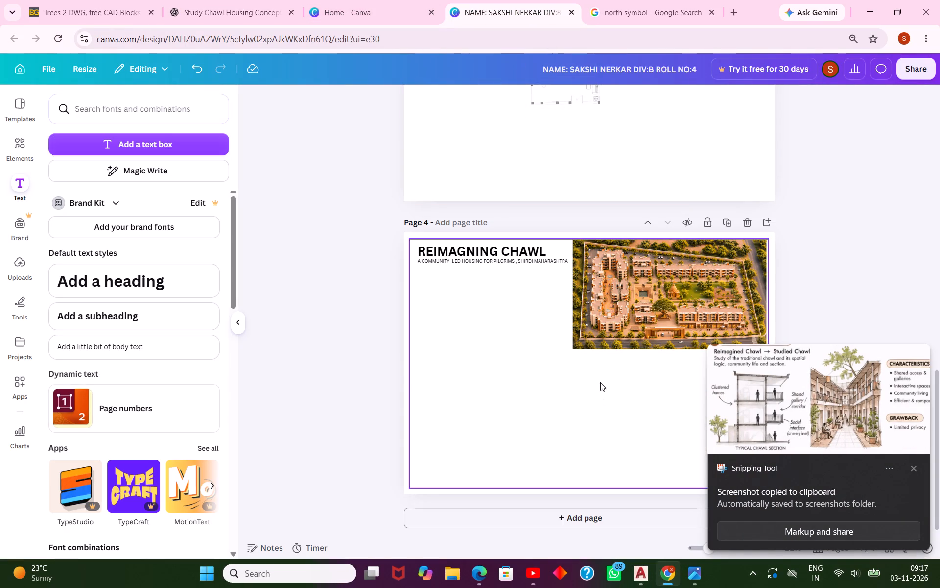
{"action": "key", "text": "ctrl+v"}
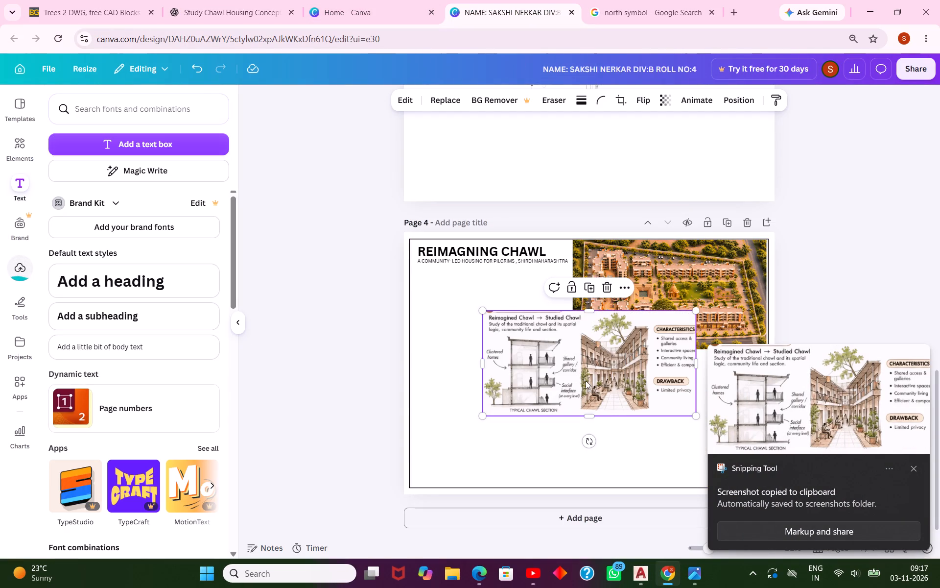
{"action": "left_click_drag", "start_coordinate": [586, 377], "coordinate": [527, 340]}
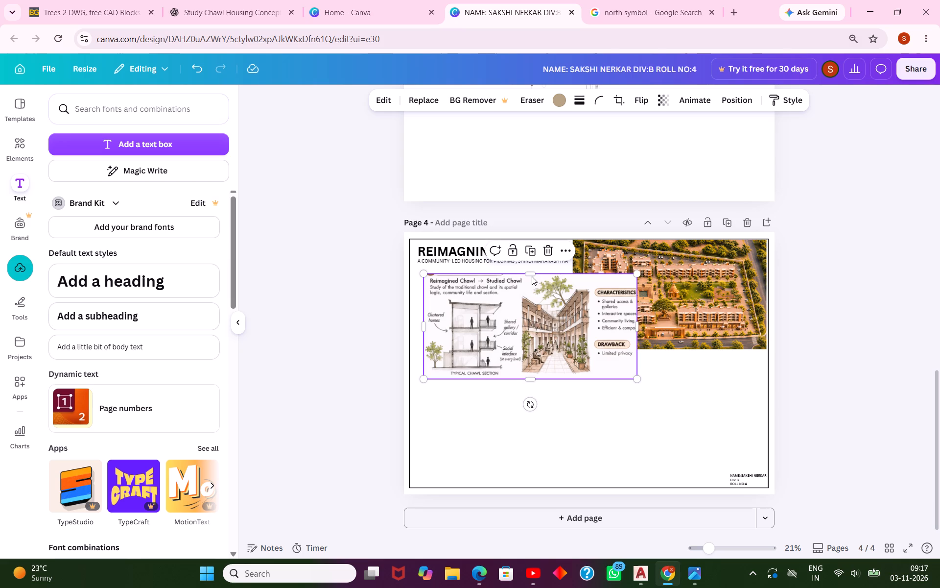
{"action": "left_click", "coordinate": [529, 273]}
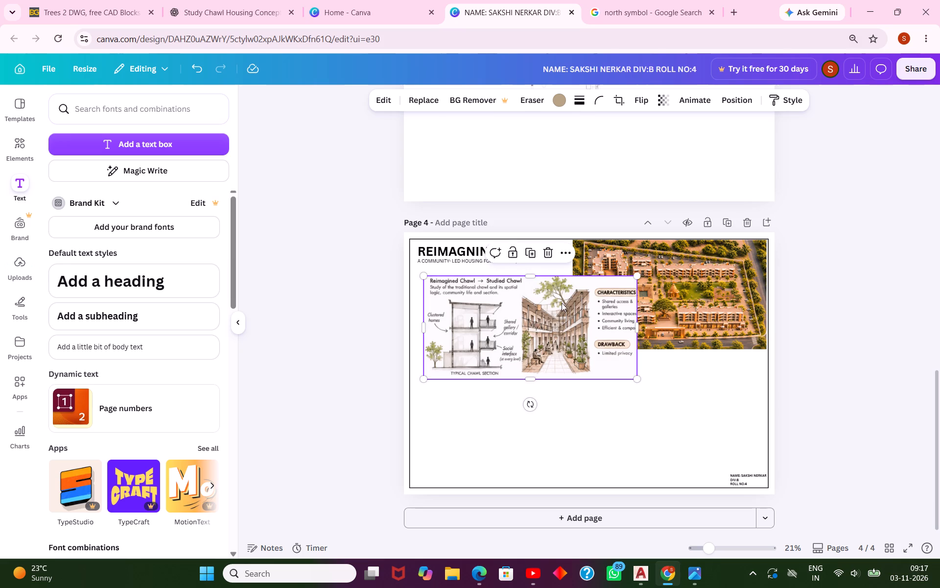
{"action": "scroll", "coordinate": [562, 303], "scroll_direction": "right", "scroll_amount": 2}
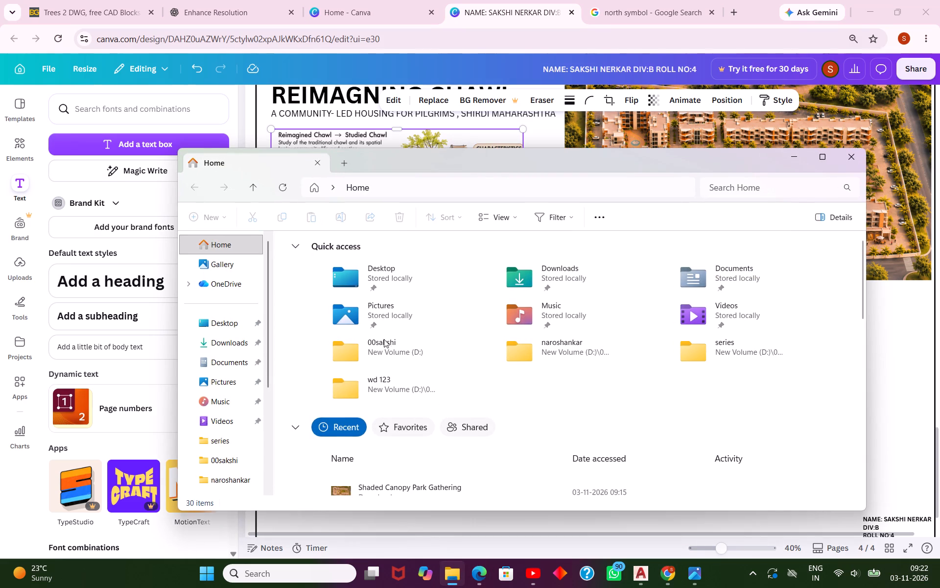
{"action": "left_click", "coordinate": [224, 359]}
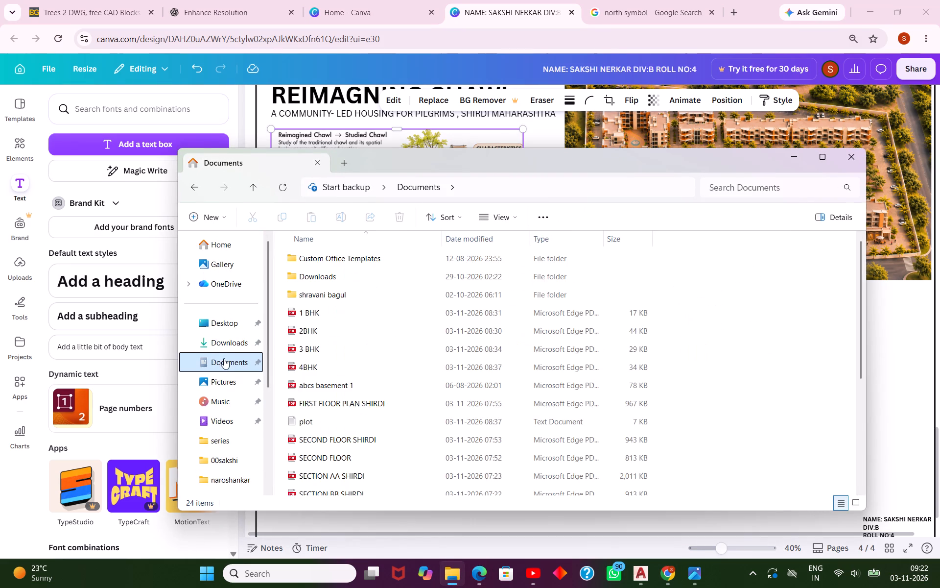
{"action": "left_click", "coordinate": [227, 347]}
{"action": "scroll", "coordinate": [317, 403], "scroll_direction": "down", "scroll_amount": 4}
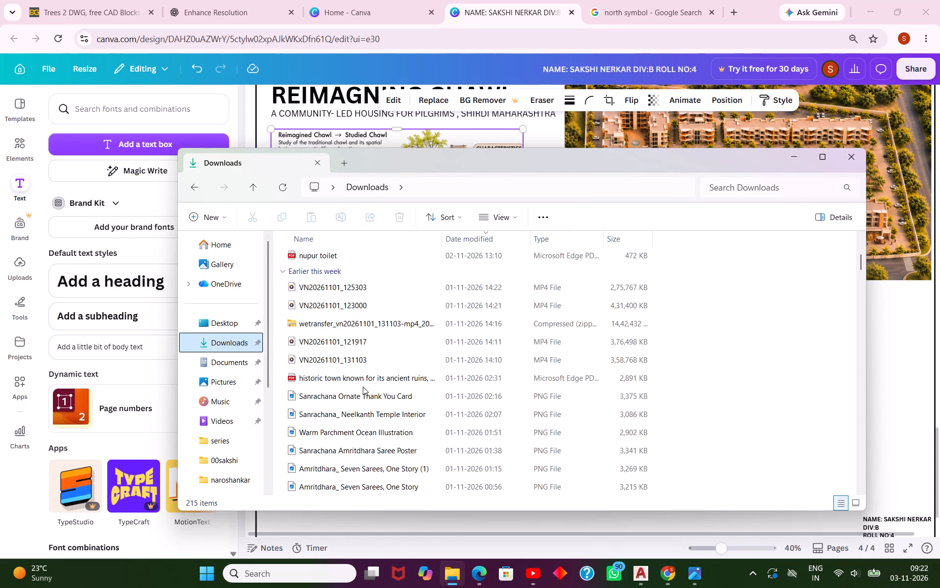
{"action": "scroll", "coordinate": [363, 387], "scroll_direction": "down", "scroll_amount": 8}
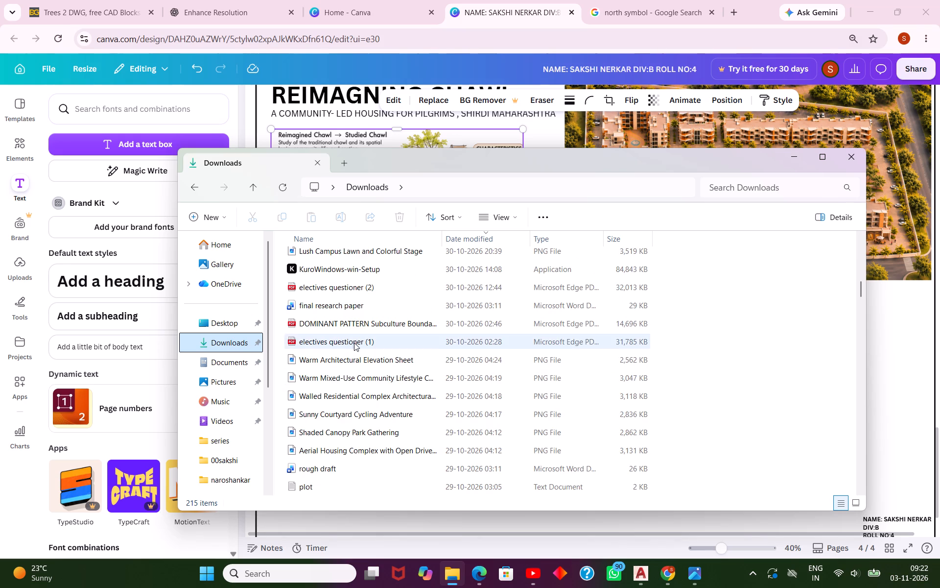
{"action": "scroll", "coordinate": [350, 330], "scroll_direction": "up", "scroll_amount": 1}
{"action": "scroll", "coordinate": [350, 330], "scroll_direction": "down", "scroll_amount": 3}
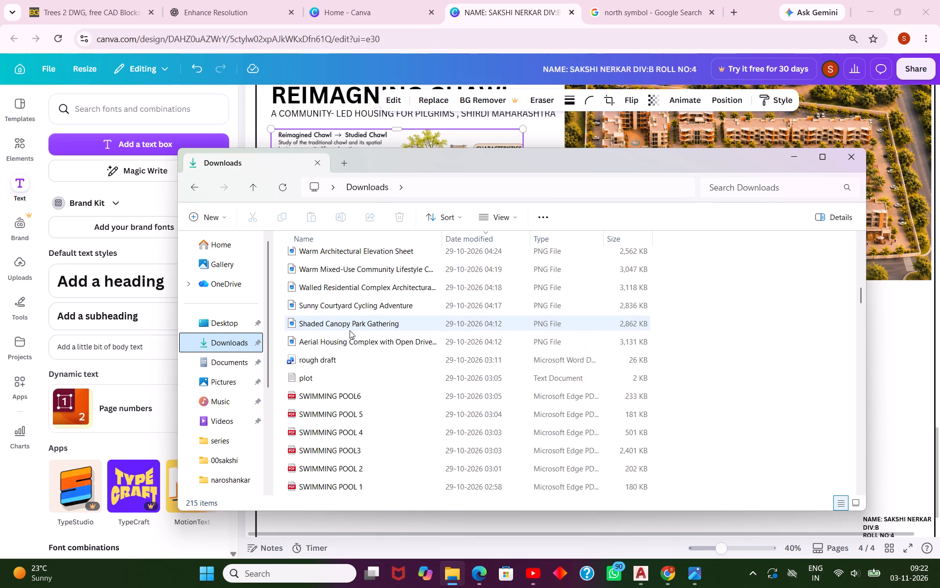
{"action": "scroll", "coordinate": [350, 337], "scroll_direction": "down", "scroll_amount": 10}
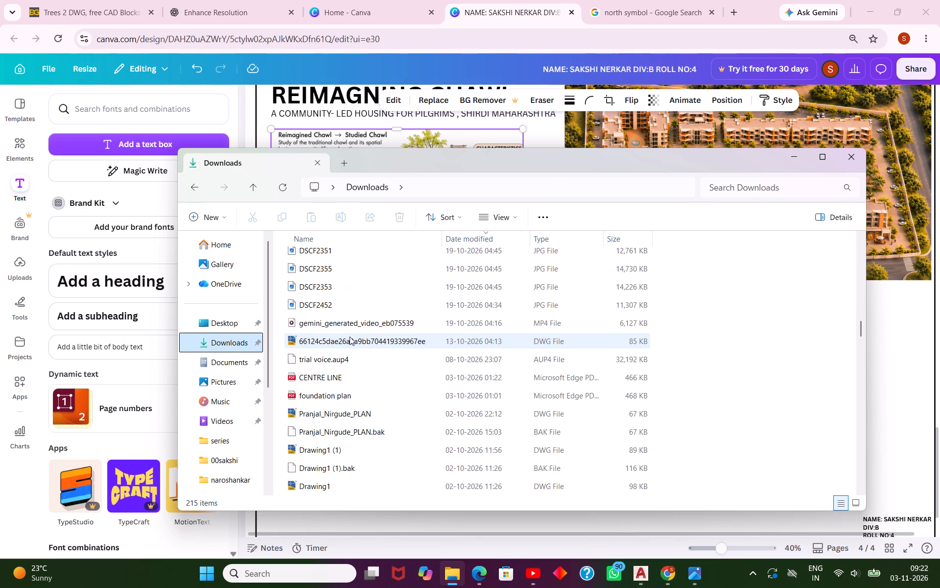
{"action": "scroll", "coordinate": [350, 337], "scroll_direction": "down", "scroll_amount": 10}
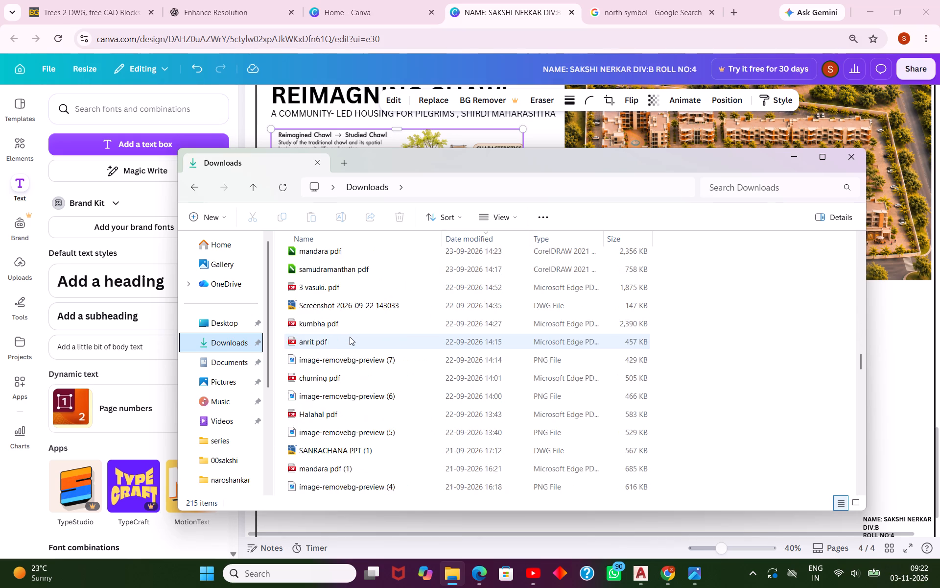
{"action": "scroll", "coordinate": [350, 337], "scroll_direction": "down", "scroll_amount": 18}
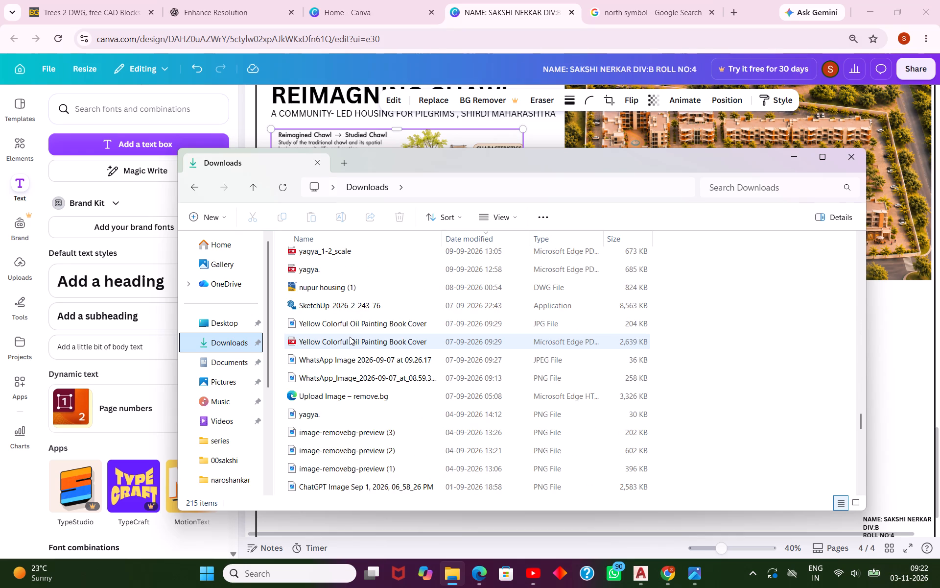
{"action": "scroll", "coordinate": [350, 337], "scroll_direction": "down", "scroll_amount": 4}
{"action": "scroll", "coordinate": [350, 337], "scroll_direction": "up", "scroll_amount": 12}
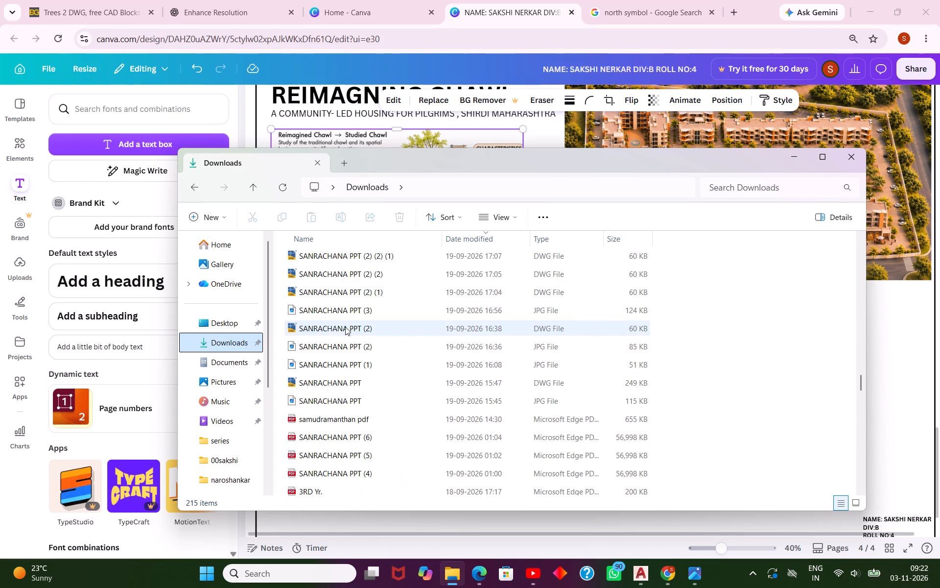
{"action": "scroll", "coordinate": [345, 327], "scroll_direction": "up", "scroll_amount": 20}
{"action": "scroll", "coordinate": [345, 327], "scroll_direction": "up", "scroll_amount": 6}
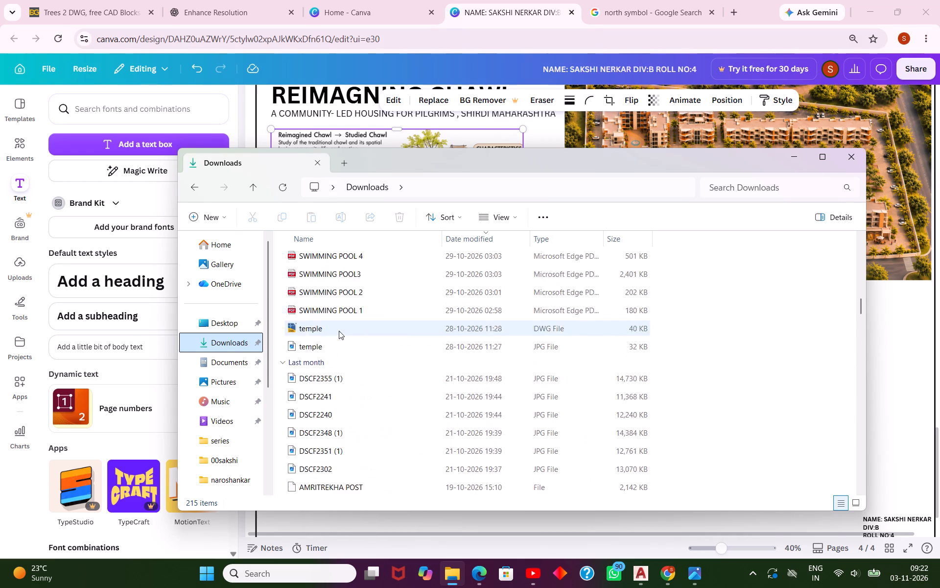
{"action": "scroll", "coordinate": [339, 331], "scroll_direction": "up", "scroll_amount": 6}
{"action": "scroll", "coordinate": [339, 331], "scroll_direction": "down", "scroll_amount": 2}
{"action": "scroll", "coordinate": [339, 332], "scroll_direction": "up", "scroll_amount": 1}
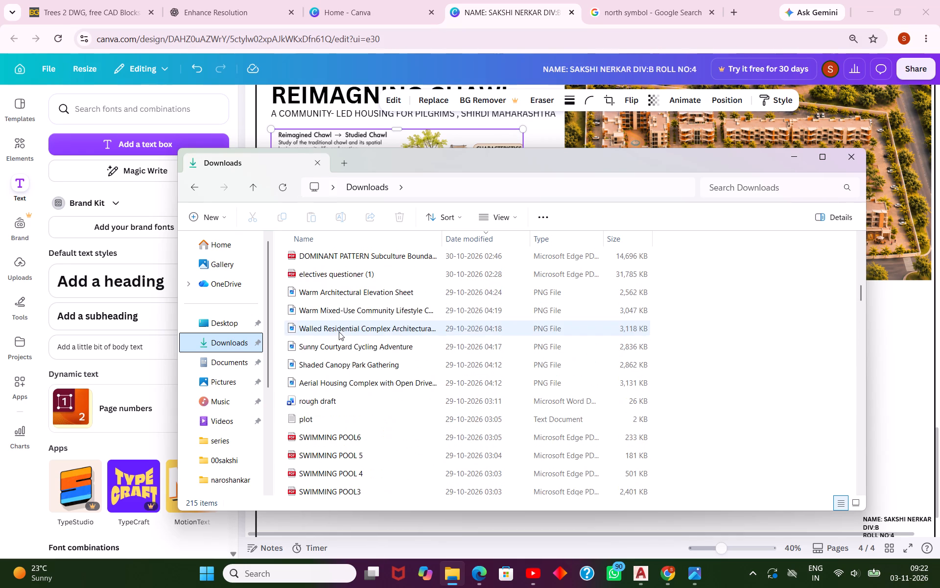
{"action": "left_click", "coordinate": [386, 293]}
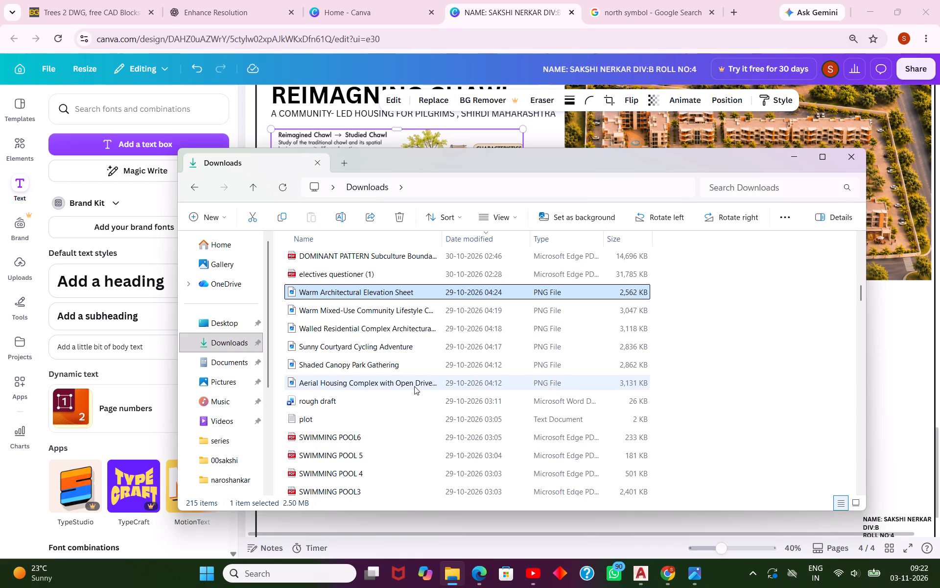
{"action": "double_click", "coordinate": [444, 290]}
Copy the elevation sheet image and switch back to page 4 of the Canva design.
{"action": "right_click", "coordinate": [509, 323]}
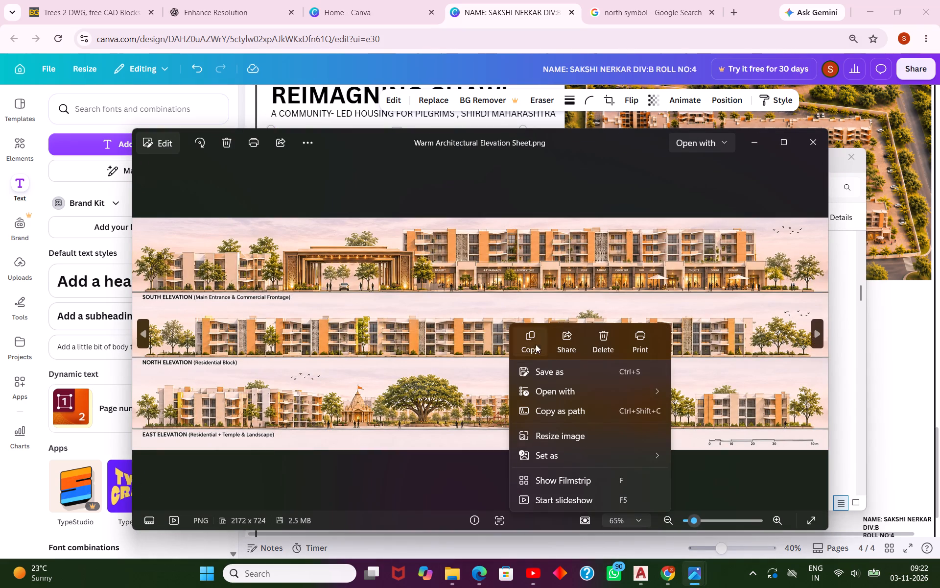
{"action": "left_click", "coordinate": [533, 338]}
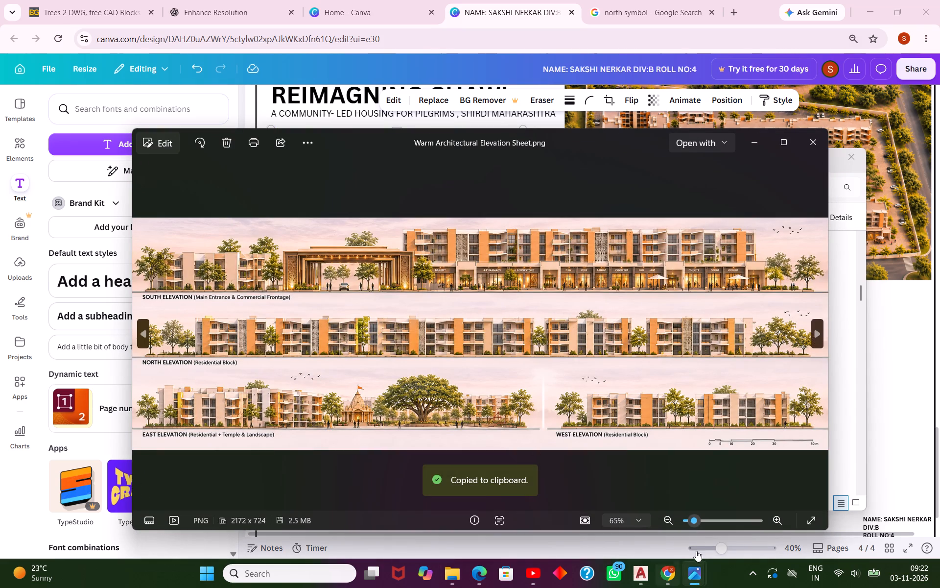
{"action": "left_click", "coordinate": [913, 207]}
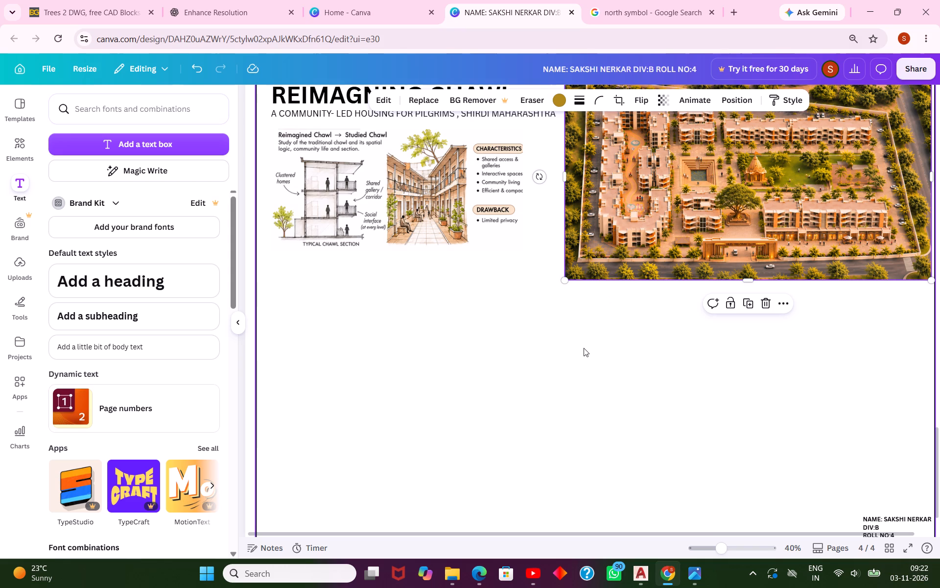
Paste the elevation sheet image onto page 4 and crop it to the South Elevation strip with its caption.
{"action": "key", "text": "ctrl+v"}
{"action": "left_click_drag", "start_coordinate": [572, 312], "coordinate": [564, 378]}
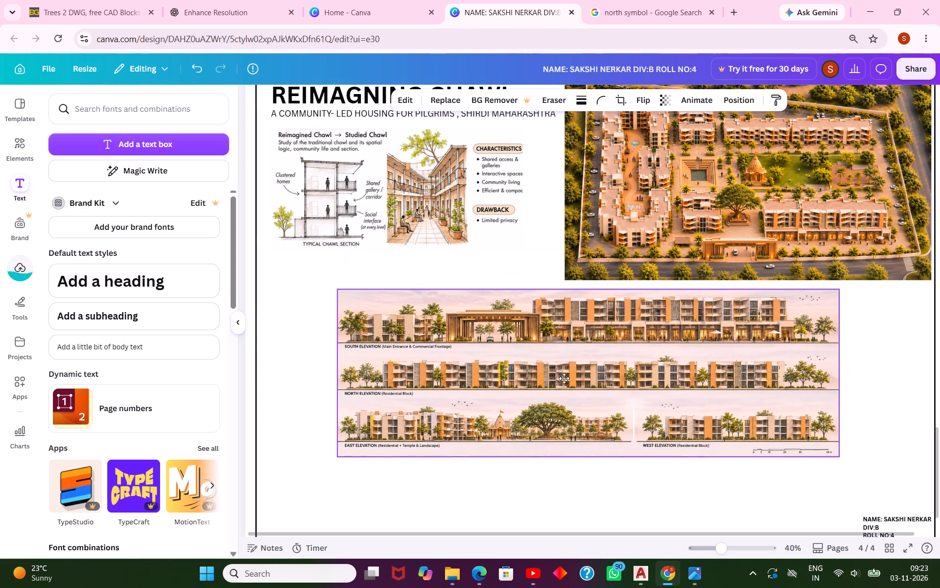
{"action": "left_click_drag", "start_coordinate": [564, 378], "coordinate": [564, 378]}
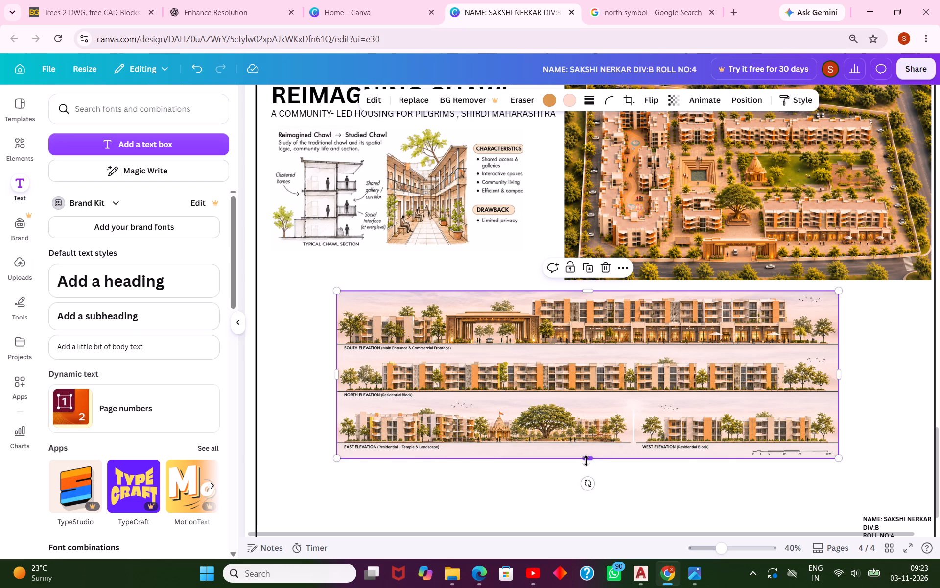
{"action": "left_click_drag", "start_coordinate": [586, 461], "coordinate": [583, 363]}
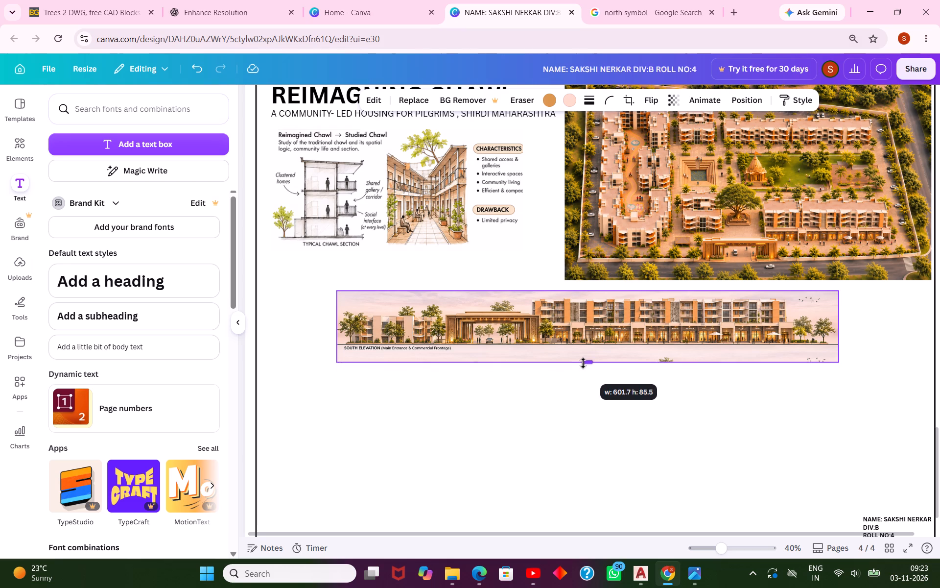
{"action": "left_click_drag", "start_coordinate": [583, 363], "coordinate": [585, 359]}
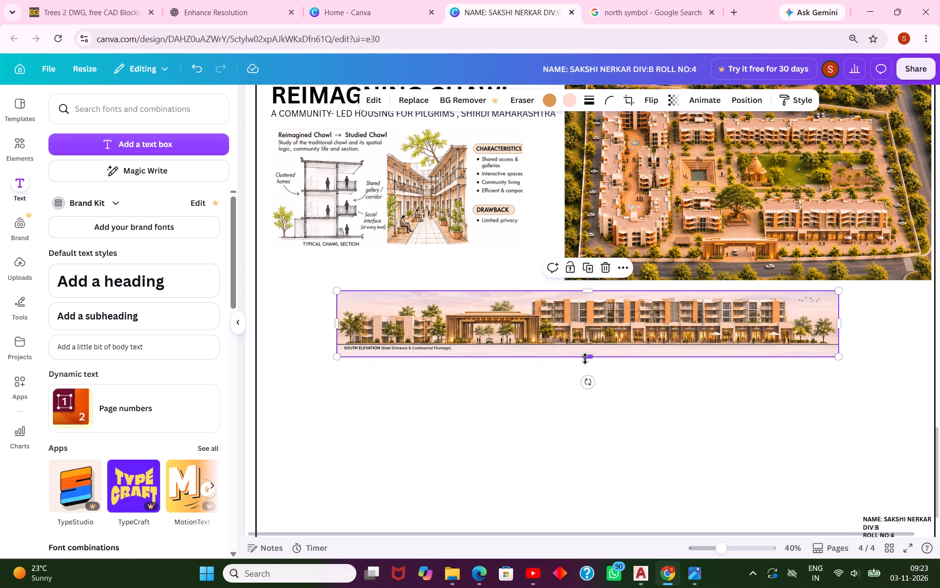
{"action": "left_click", "coordinate": [762, 426]}
Place the South Elevation strip in the page's bottom-left corner and enlarge it to about 717 wide, reaching the name block.
{"action": "left_click_drag", "start_coordinate": [644, 342], "coordinate": [597, 475]}
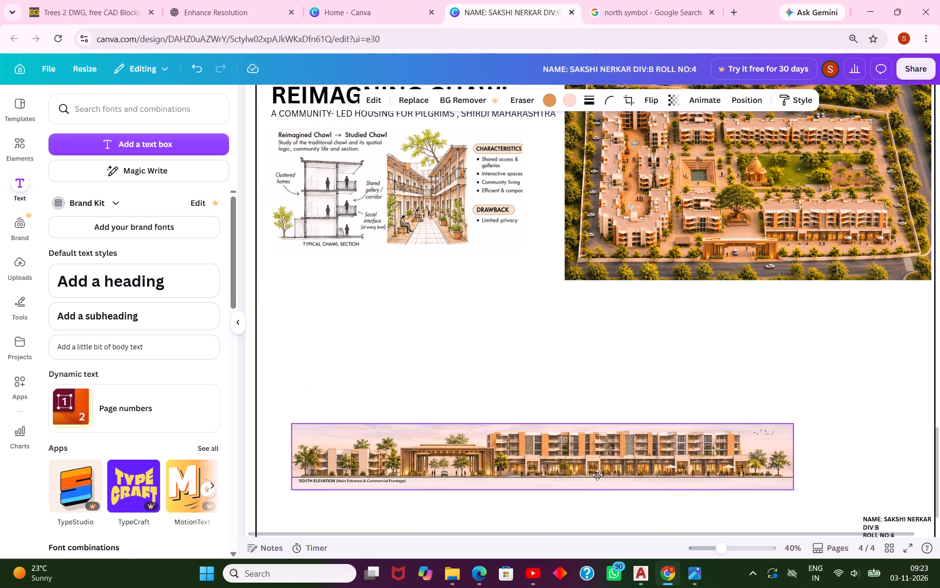
{"action": "left_click_drag", "start_coordinate": [597, 475], "coordinate": [594, 465]}
{"action": "scroll", "coordinate": [606, 387], "scroll_direction": "down", "scroll_amount": 2}
{"action": "left_click_drag", "start_coordinate": [602, 396], "coordinate": [584, 460]}
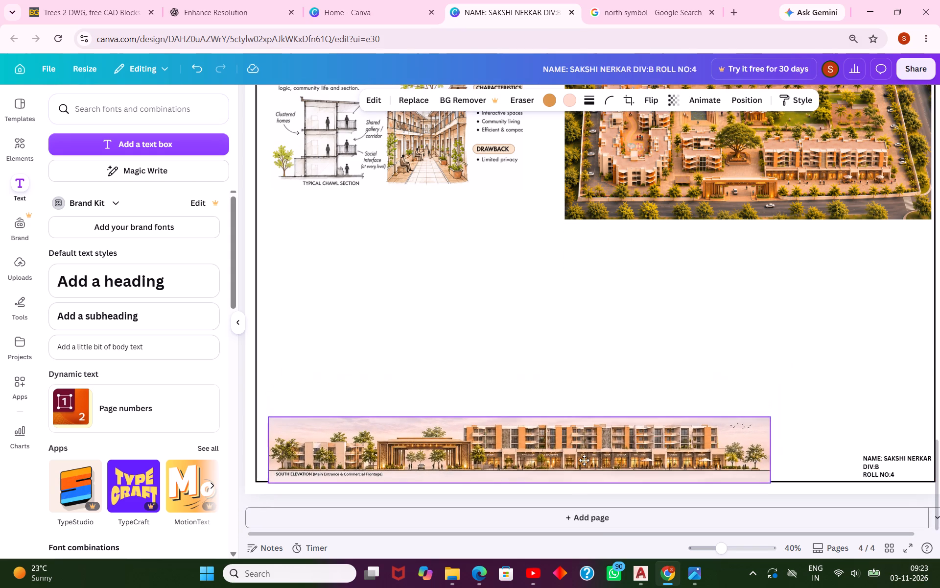
{"action": "left_click_drag", "start_coordinate": [584, 460], "coordinate": [574, 456]}
{"action": "left_click_drag", "start_coordinate": [764, 411], "coordinate": [862, 410]}
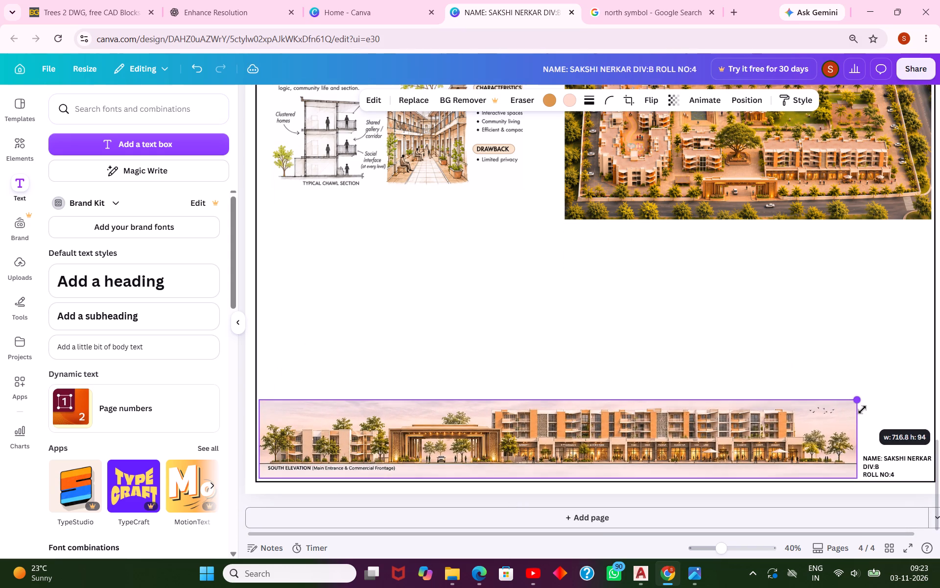
{"action": "left_click_drag", "start_coordinate": [862, 410], "coordinate": [863, 410]}
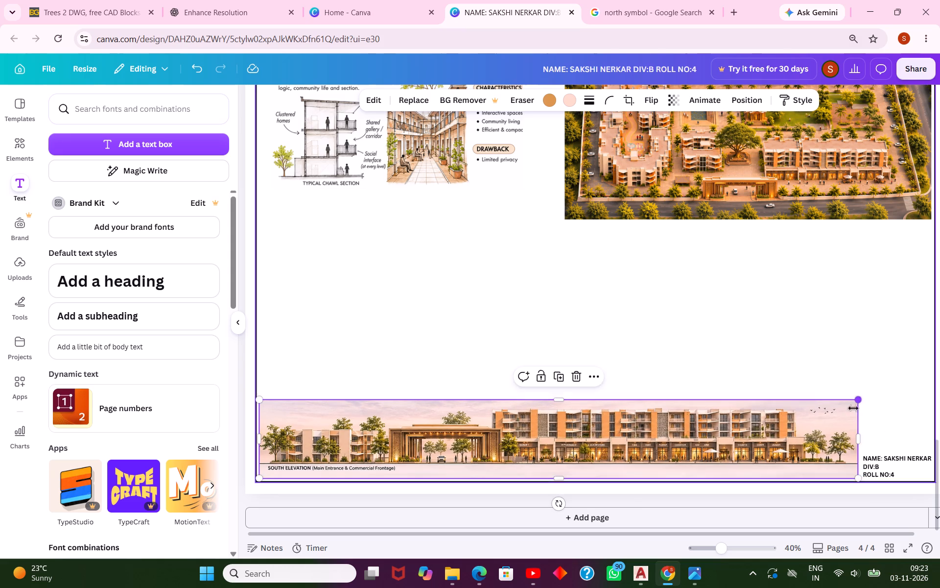
{"action": "left_click", "coordinate": [695, 331]}
{"action": "left_click", "coordinate": [652, 414]}
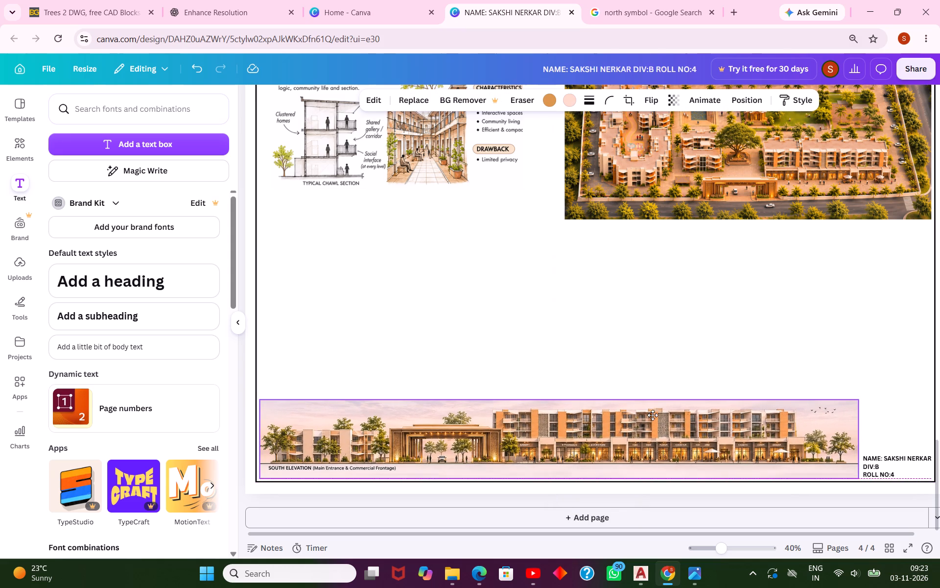
{"action": "left_click", "coordinate": [738, 326]}
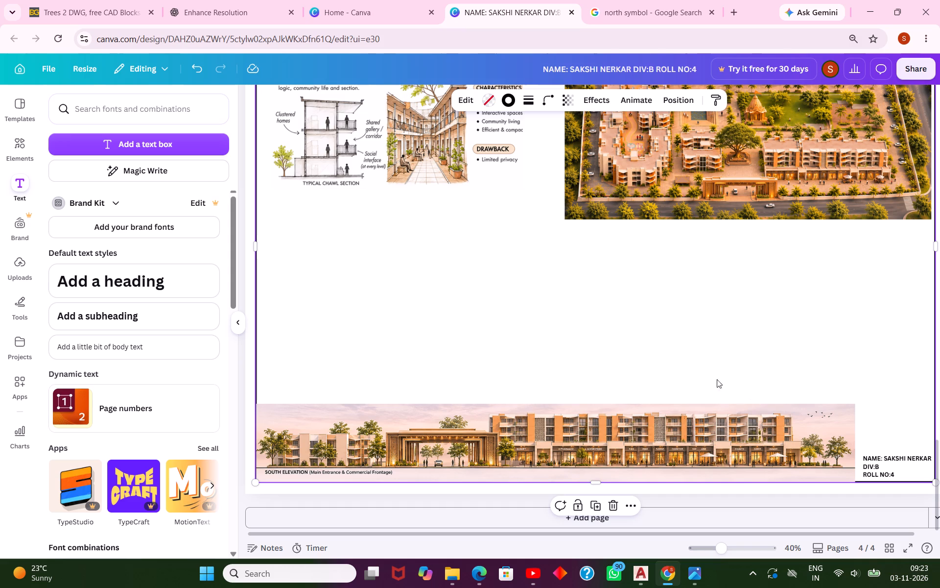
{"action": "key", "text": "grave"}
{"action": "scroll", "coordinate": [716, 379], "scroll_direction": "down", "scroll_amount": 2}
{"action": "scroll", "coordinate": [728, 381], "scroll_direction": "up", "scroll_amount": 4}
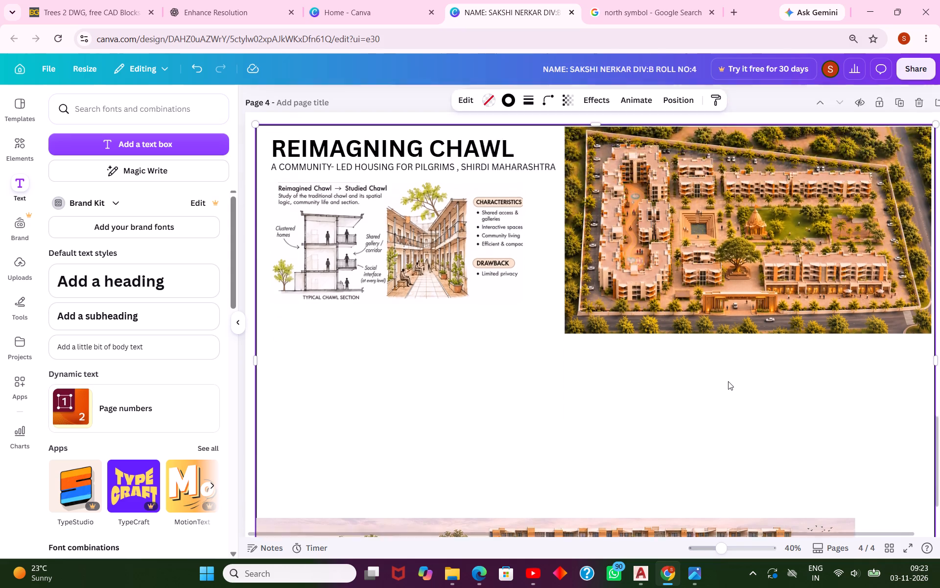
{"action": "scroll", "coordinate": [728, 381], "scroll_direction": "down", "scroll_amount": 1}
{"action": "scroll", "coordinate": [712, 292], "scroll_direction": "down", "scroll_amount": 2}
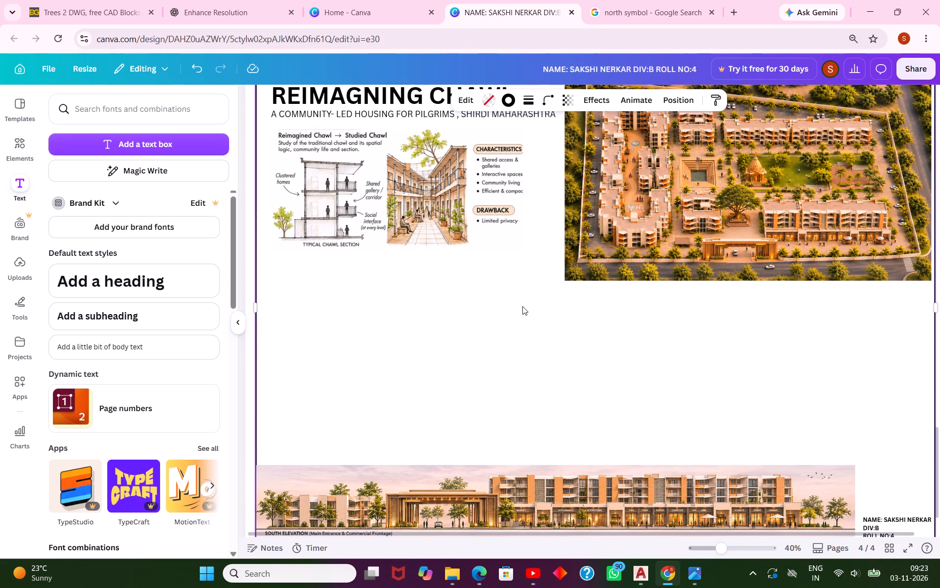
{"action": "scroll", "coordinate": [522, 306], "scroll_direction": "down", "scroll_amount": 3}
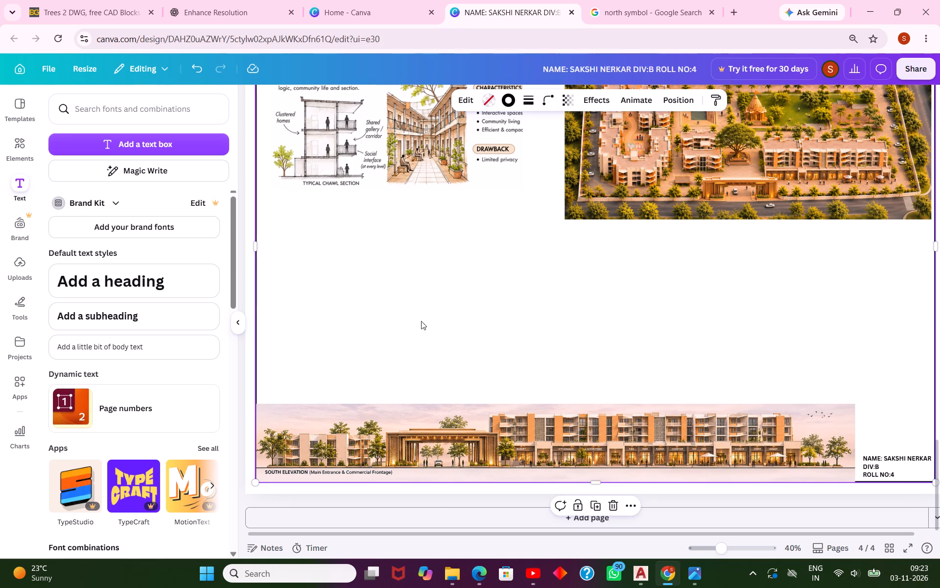
Reopen the "Warm Architectural Elevation Sheet" PNG from the Downloads folder, copy the image, and return to the Canva design.
{"action": "left_click", "coordinate": [442, 571]}
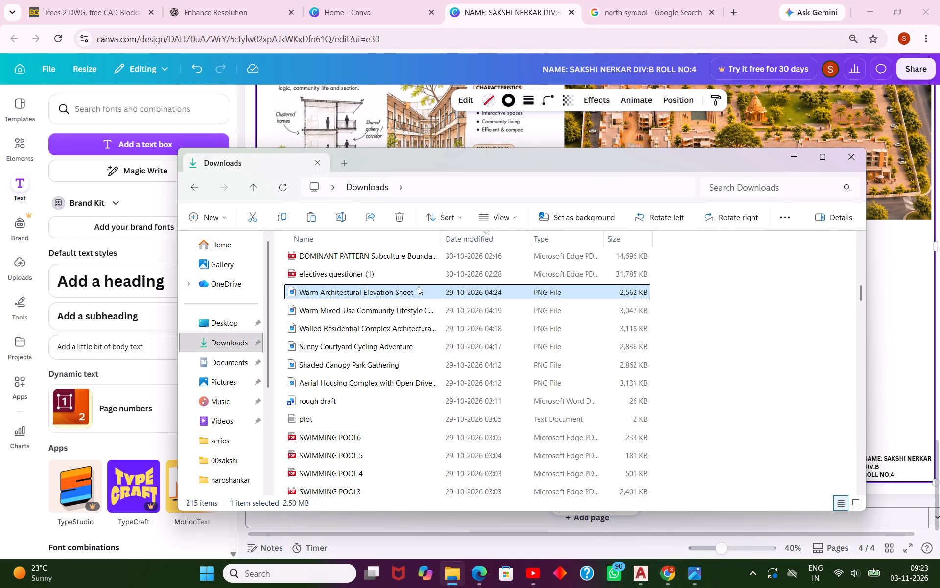
{"action": "double_click", "coordinate": [420, 289]}
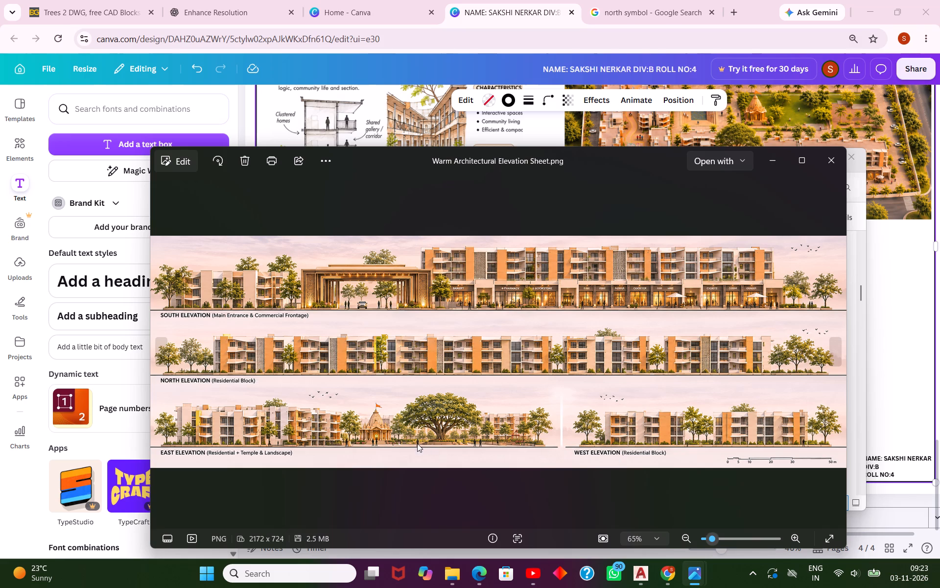
{"action": "right_click", "coordinate": [631, 409]}
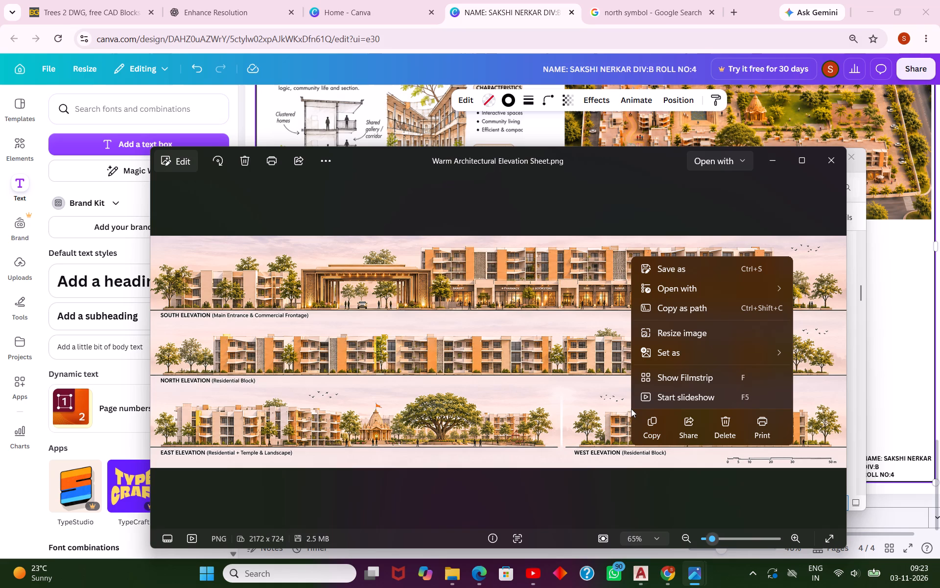
{"action": "key", "text": "grave"}
{"action": "key", "text": "grave"}
{"action": "left_click", "coordinate": [647, 421]}
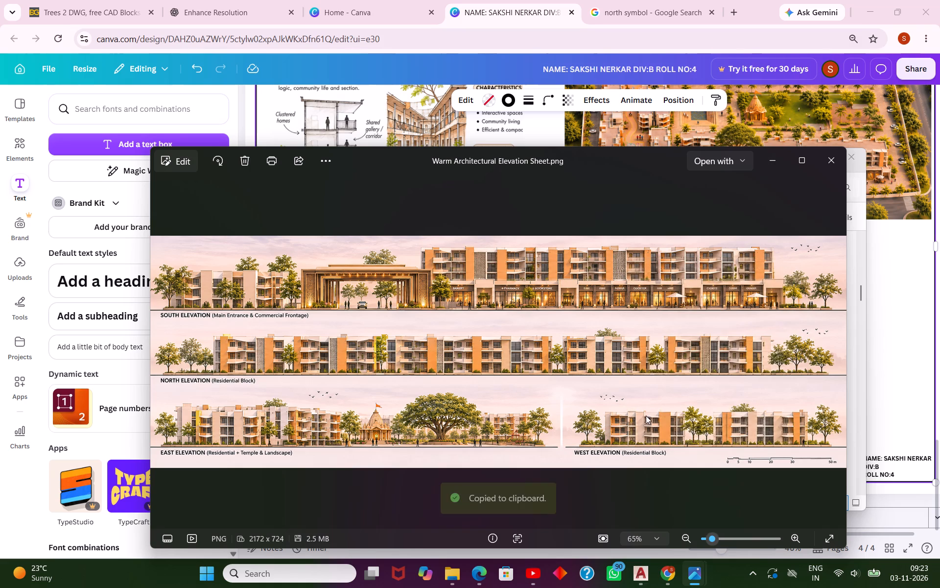
{"action": "left_click", "coordinate": [837, 159]}
{"action": "left_click", "coordinate": [857, 149]}
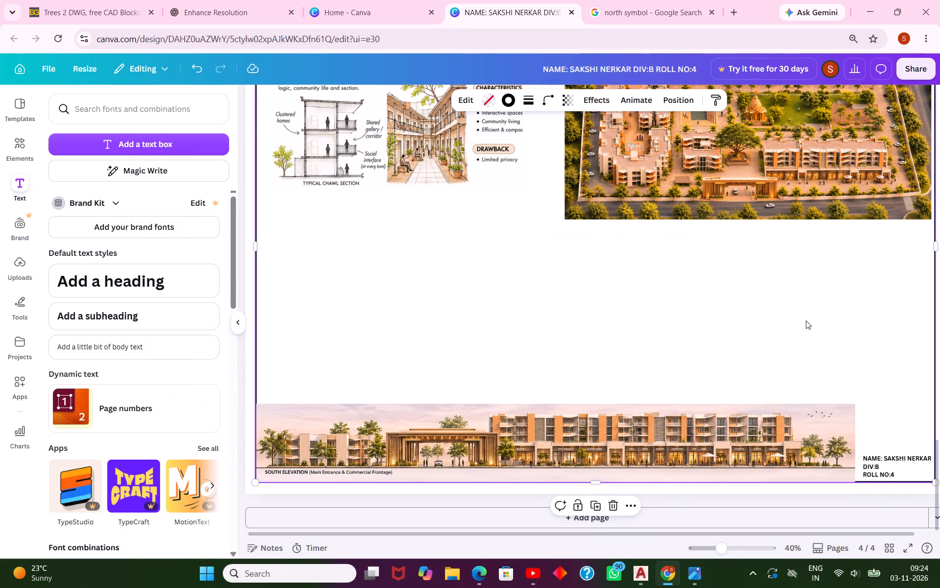
Paste the elevation sheet again and crop it to the West Elevation drawing and its caption.
{"action": "key", "text": "ctrl+v"}
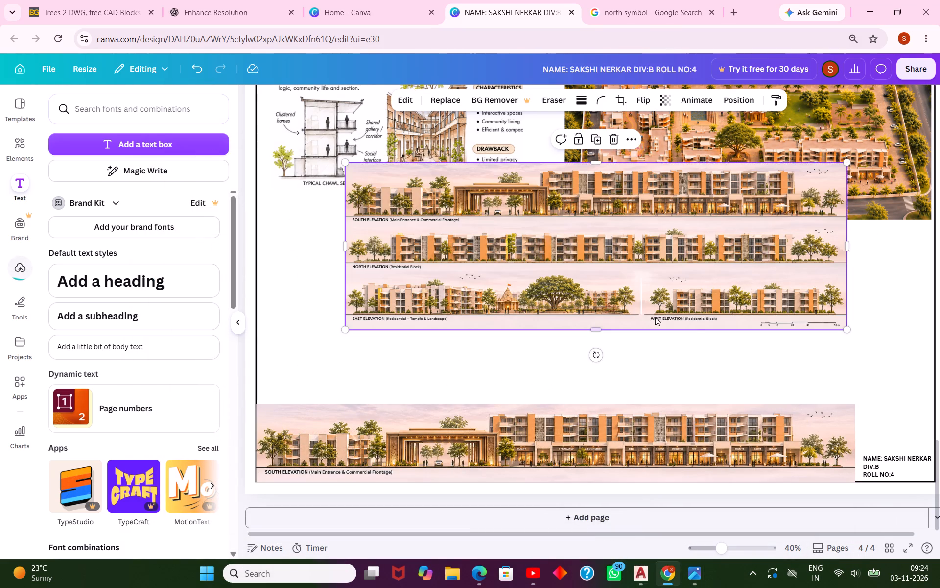
{"action": "left_click_drag", "start_coordinate": [594, 162], "coordinate": [602, 244]}
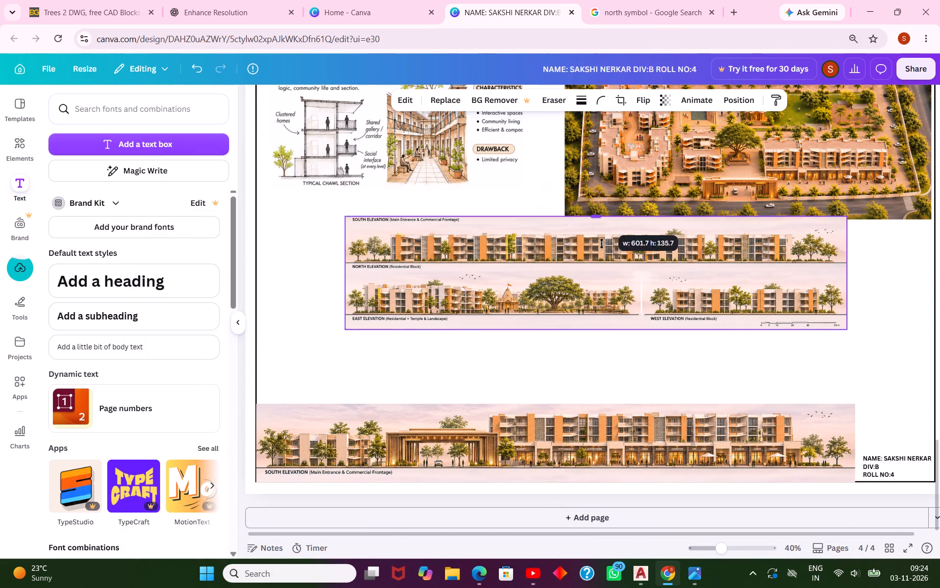
{"action": "left_click_drag", "start_coordinate": [602, 244], "coordinate": [602, 269]}
{"action": "left_click_drag", "start_coordinate": [341, 301], "coordinate": [521, 301]}
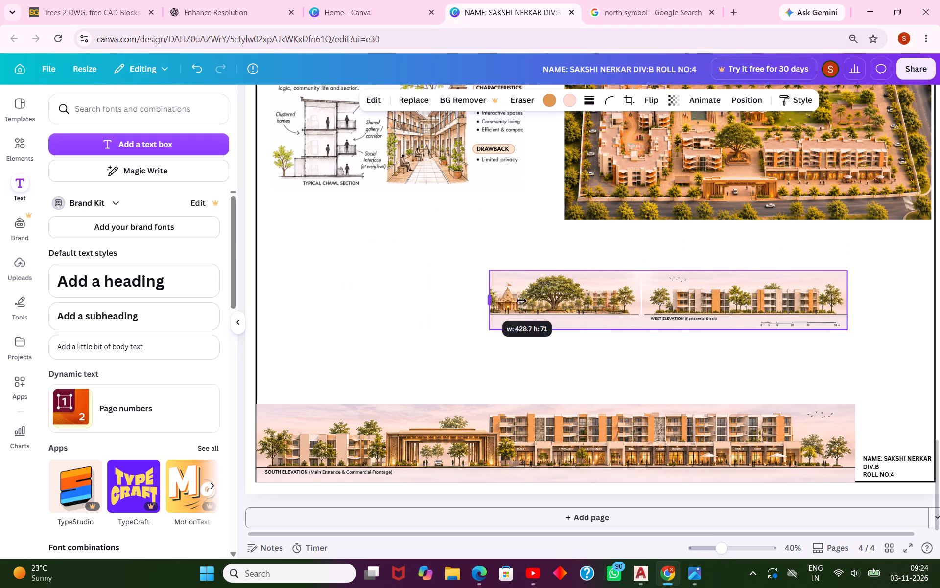
{"action": "left_click_drag", "start_coordinate": [521, 301], "coordinate": [635, 299]}
{"action": "left_click_drag", "start_coordinate": [743, 330], "coordinate": [744, 320]}
{"action": "left_click", "coordinate": [617, 344]}
{"action": "left_click_drag", "start_coordinate": [749, 305], "coordinate": [781, 372]}
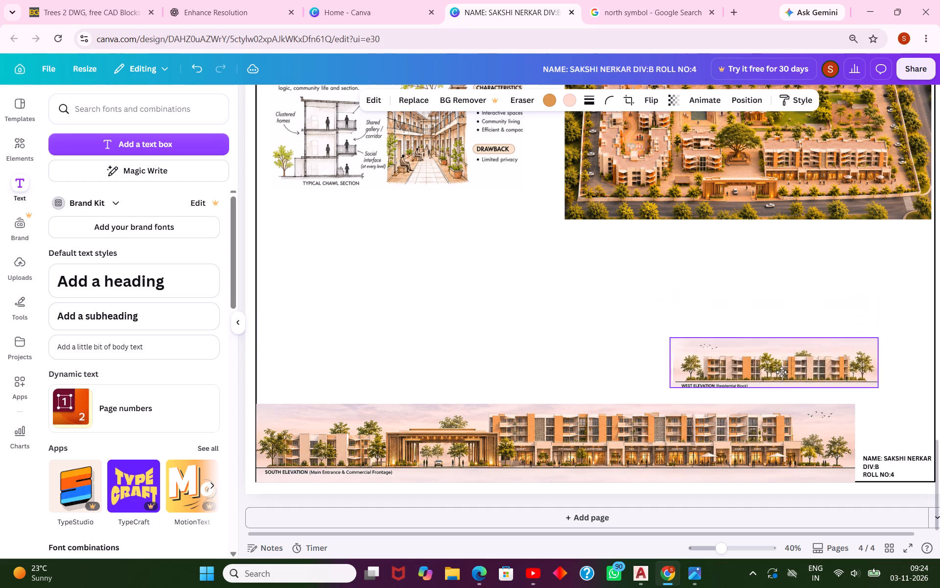
{"action": "left_click_drag", "start_coordinate": [781, 372], "coordinate": [831, 383]}
{"action": "left_click_drag", "start_coordinate": [721, 350], "coordinate": [592, 342]}
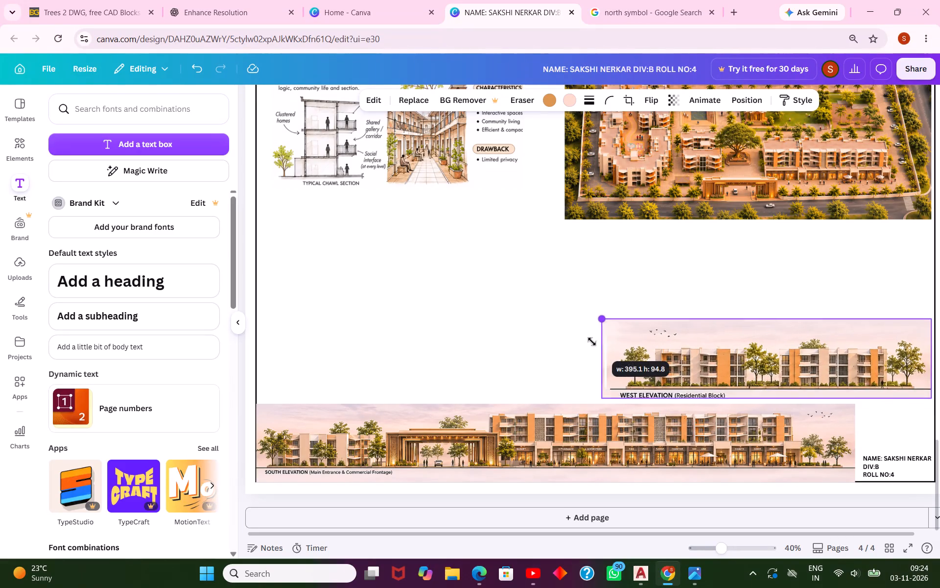
{"action": "left_click_drag", "start_coordinate": [592, 342], "coordinate": [556, 338]}
{"action": "left_click", "coordinate": [451, 340]}
{"action": "scroll", "coordinate": [664, 391], "scroll_direction": "up", "scroll_amount": 2}
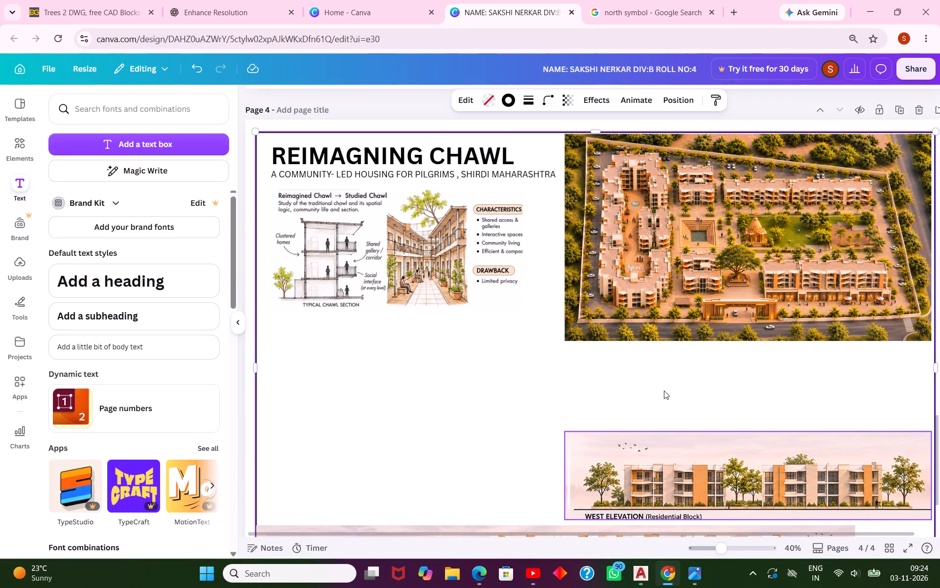
{"action": "scroll", "coordinate": [664, 391], "scroll_direction": "down", "scroll_amount": 1}
{"action": "left_click", "coordinate": [722, 389]}
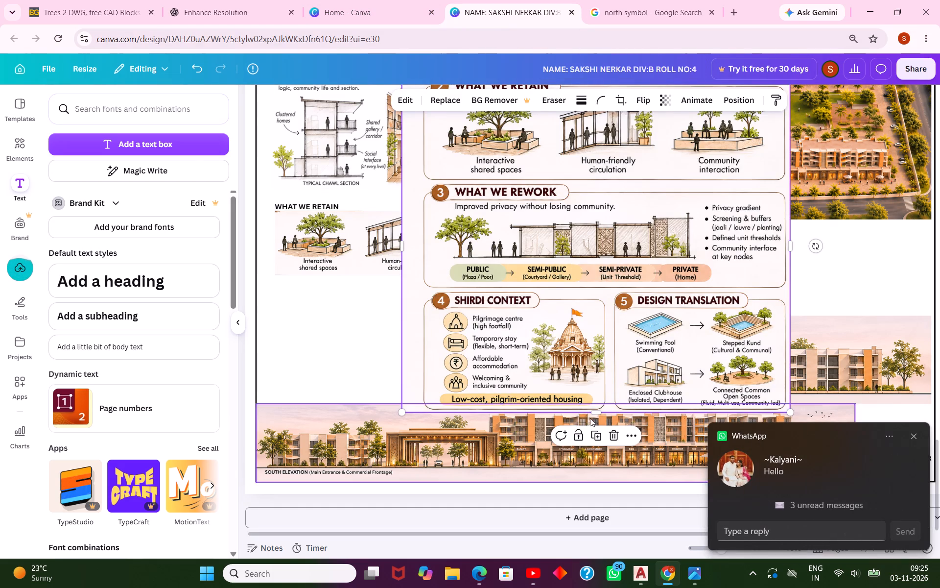
Crop the pasted panels image to the "What We Rework" privacy-gradient illustration, its caption line and bullet list, cutting off the heading and border.
{"action": "left_click_drag", "start_coordinate": [596, 413], "coordinate": [596, 294]}
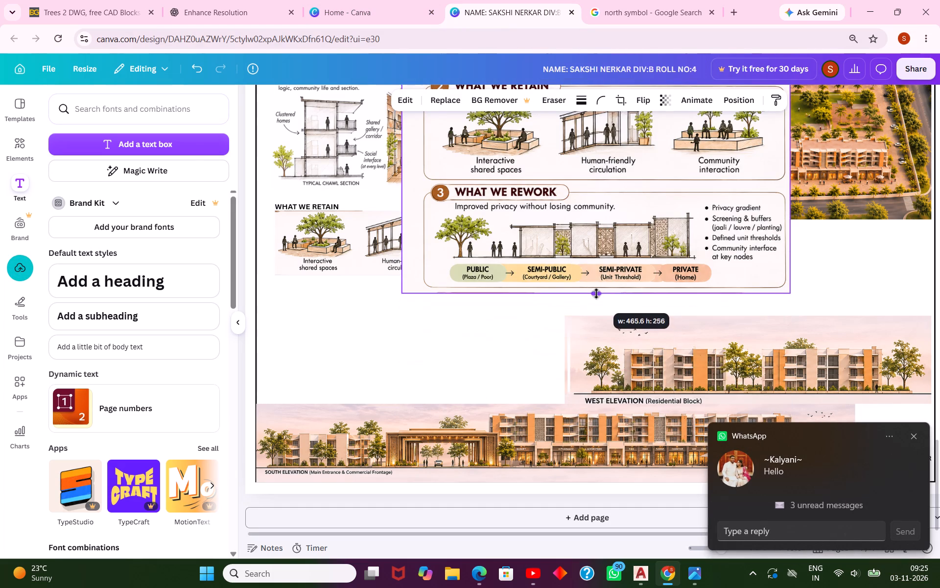
{"action": "left_click_drag", "start_coordinate": [596, 294], "coordinate": [598, 287]}
{"action": "scroll", "coordinate": [602, 263], "scroll_direction": "up", "scroll_amount": 2}
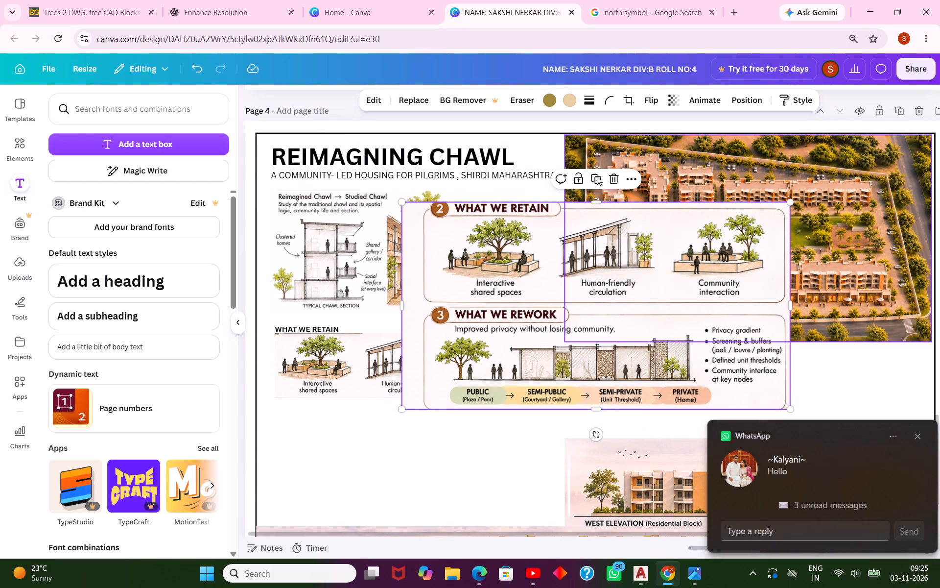
{"action": "left_click_drag", "start_coordinate": [594, 202], "coordinate": [589, 314]}
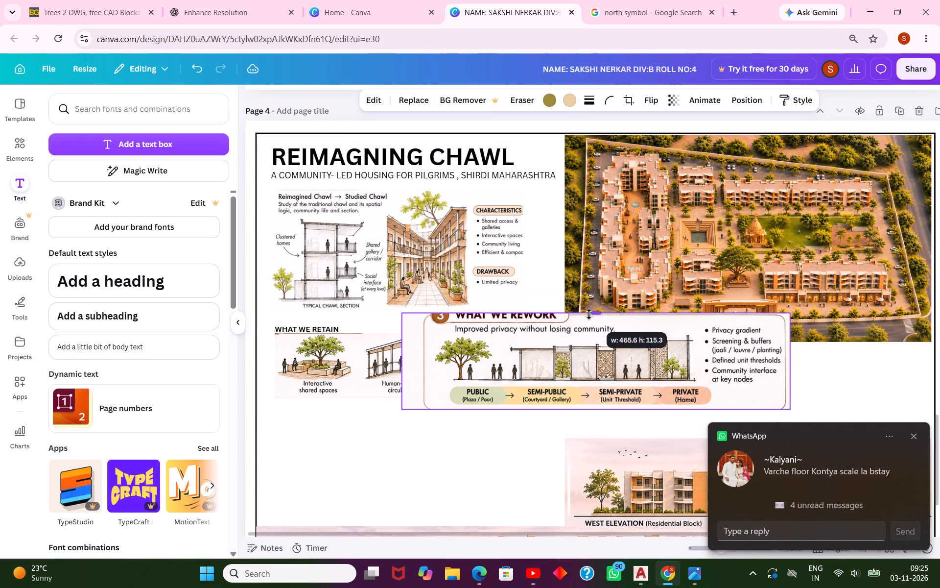
{"action": "left_click_drag", "start_coordinate": [589, 314], "coordinate": [588, 322]}
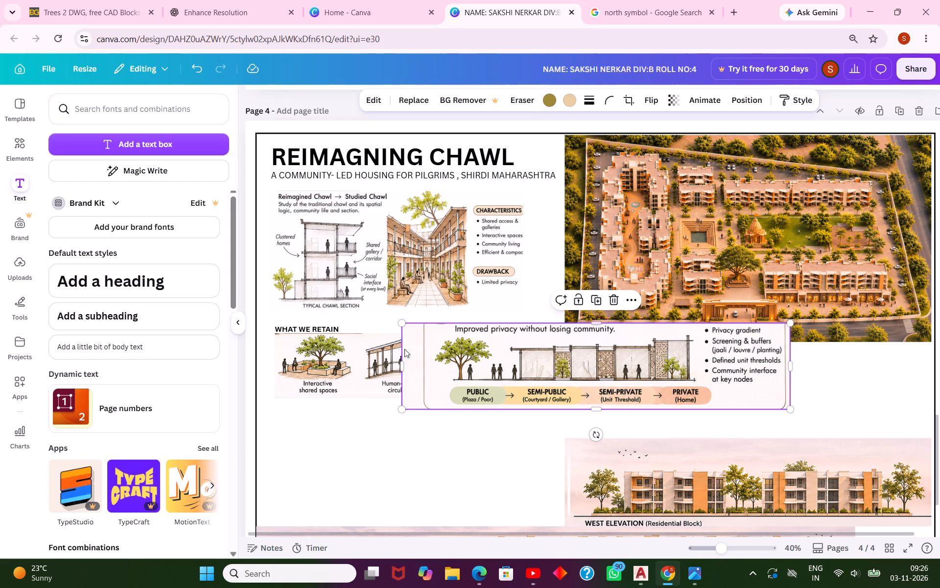
{"action": "left_click_drag", "start_coordinate": [400, 363], "coordinate": [427, 366]}
{"action": "left_click_drag", "start_coordinate": [790, 366], "coordinate": [781, 369]}
Place the cropped privacy-gradient strip below the "WHAT WE RETAIN" strip, left edges aligned, and shrink it to the same width, about 305.
{"action": "left_click_drag", "start_coordinate": [732, 396], "coordinate": [710, 404]}
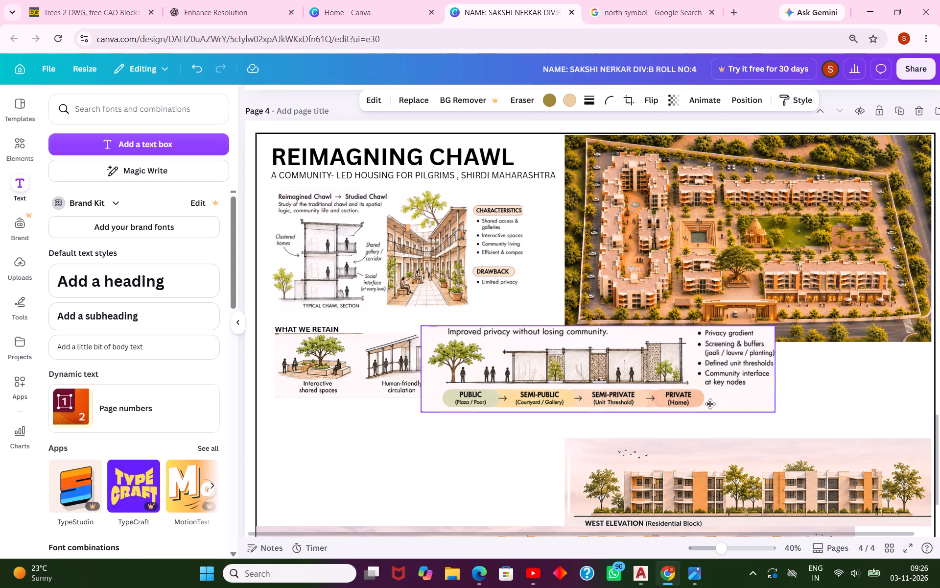
{"action": "left_click_drag", "start_coordinate": [710, 404], "coordinate": [581, 488]}
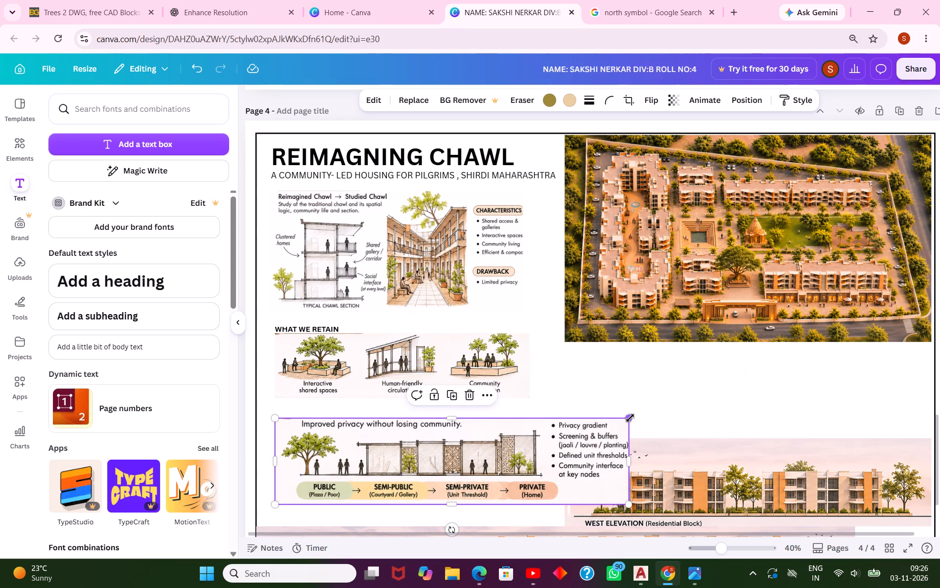
{"action": "left_click_drag", "start_coordinate": [630, 418], "coordinate": [530, 424]}
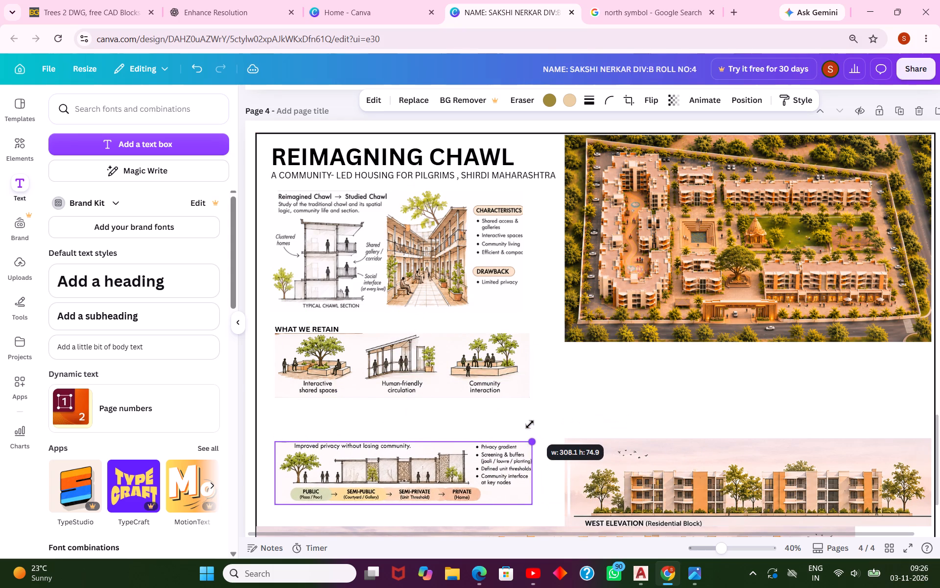
{"action": "left_click_drag", "start_coordinate": [530, 424], "coordinate": [524, 424]}
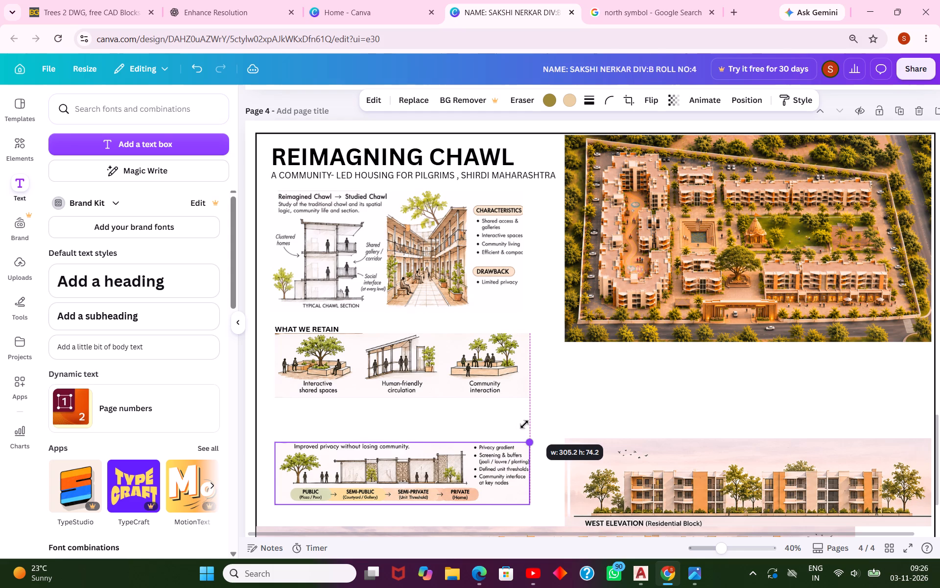
{"action": "left_click_drag", "start_coordinate": [524, 424], "coordinate": [527, 424]}
{"action": "scroll", "coordinate": [591, 354], "scroll_direction": "down", "scroll_amount": 2}
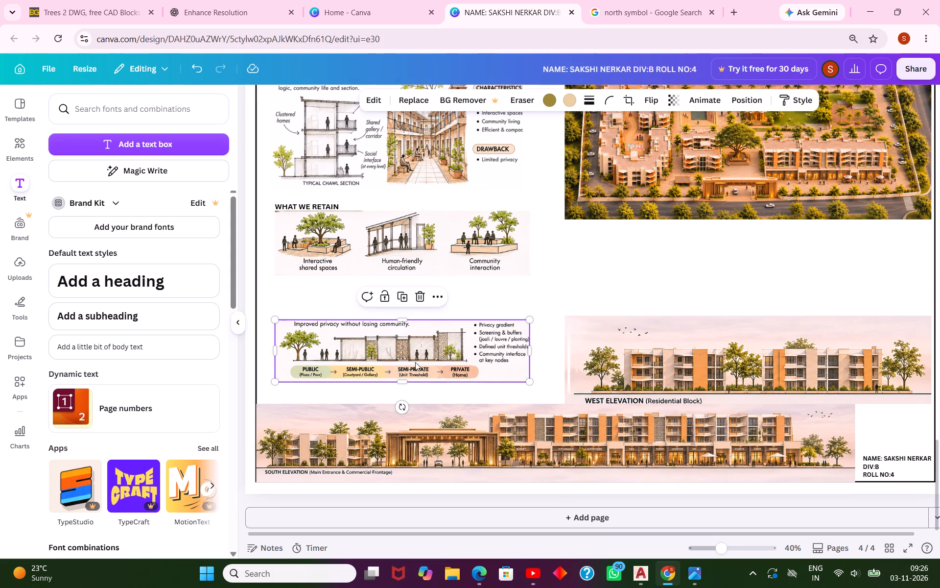
{"action": "left_click", "coordinate": [581, 263]}
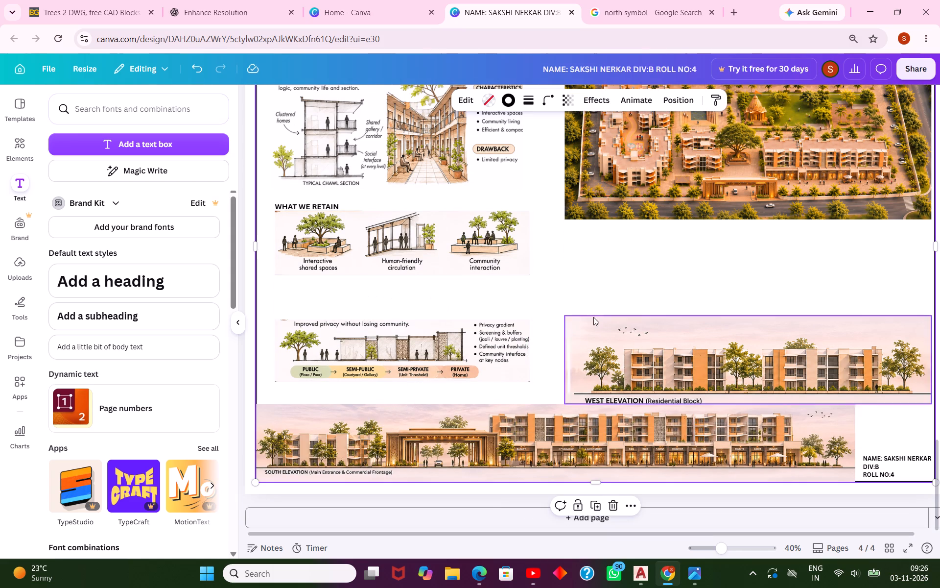
Duplicate the "WHAT WE RETAIN" heading and place the copy just above the privacy diagram.
{"action": "left_click", "coordinate": [308, 205]}
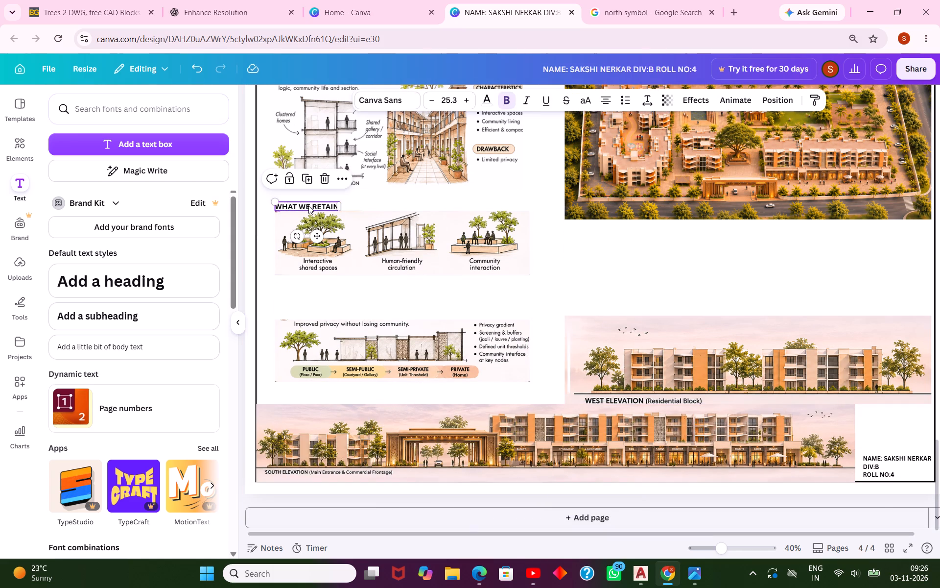
{"action": "key", "text": "ctrl+c"}
{"action": "key", "text": "ctrl+v"}
{"action": "left_click_drag", "start_coordinate": [319, 236], "coordinate": [322, 329]}
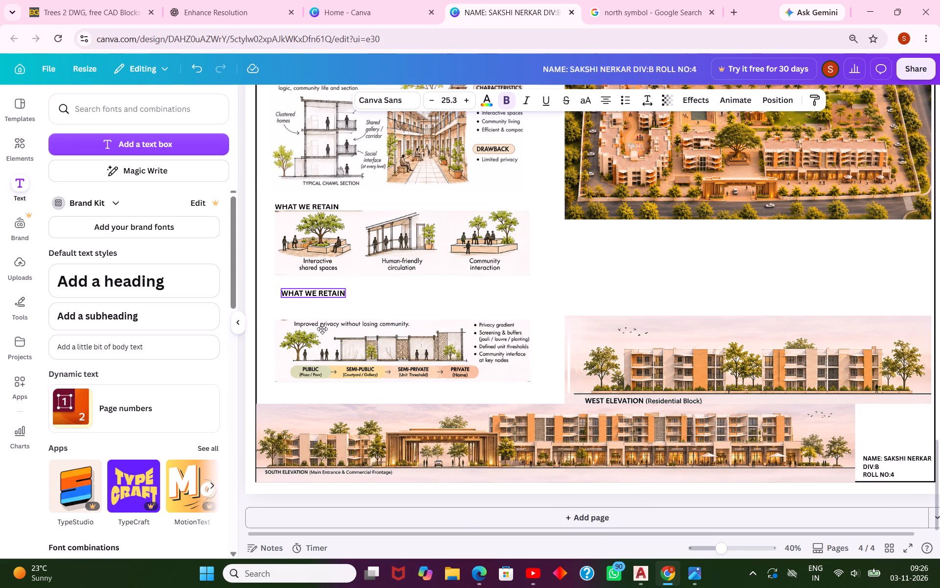
{"action": "left_click_drag", "start_coordinate": [322, 329], "coordinate": [317, 337]}
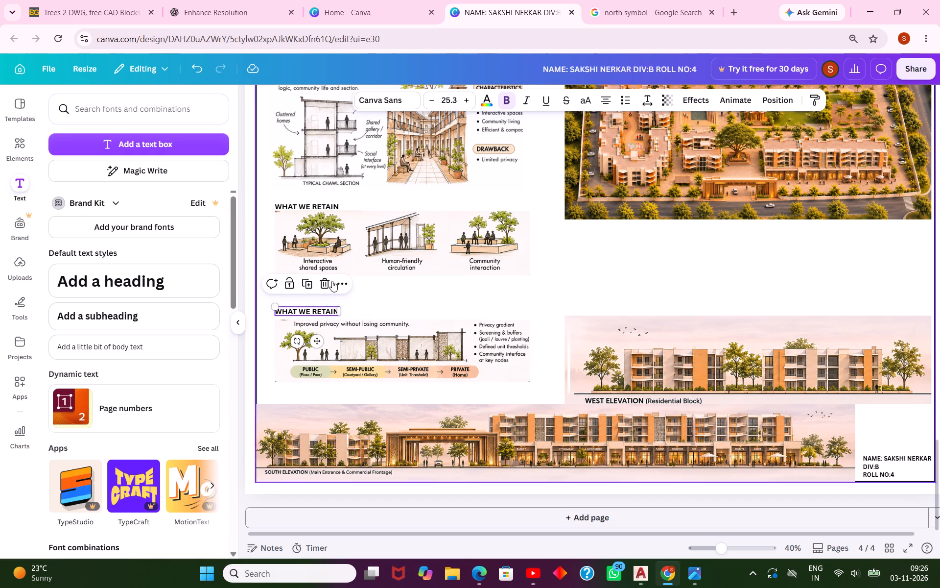
Check the panel 3 title in the "Enhance Resolution" chat and replace the copied heading's text with "WE REWORKRD".
{"action": "double_click", "coordinate": [305, 309]}
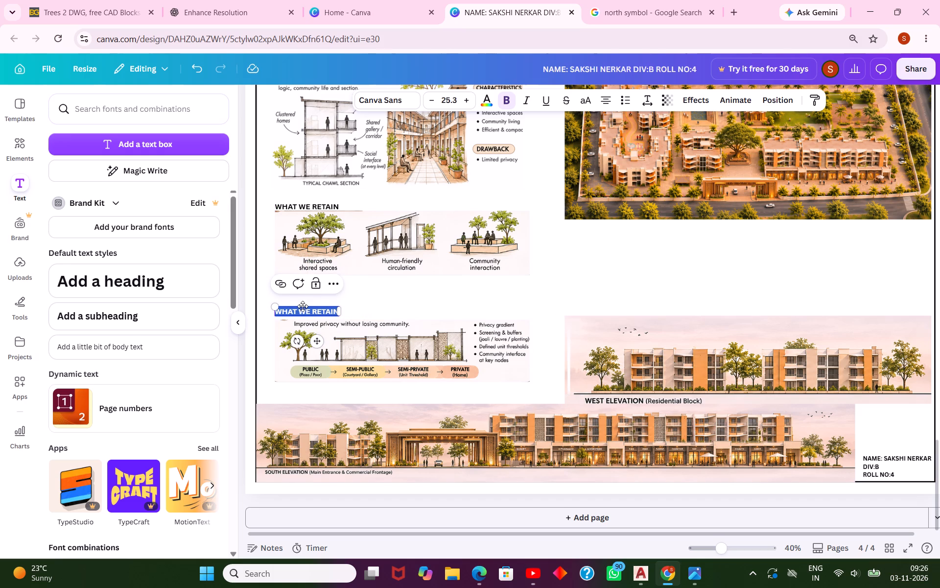
{"action": "left_click", "coordinate": [265, 11]}
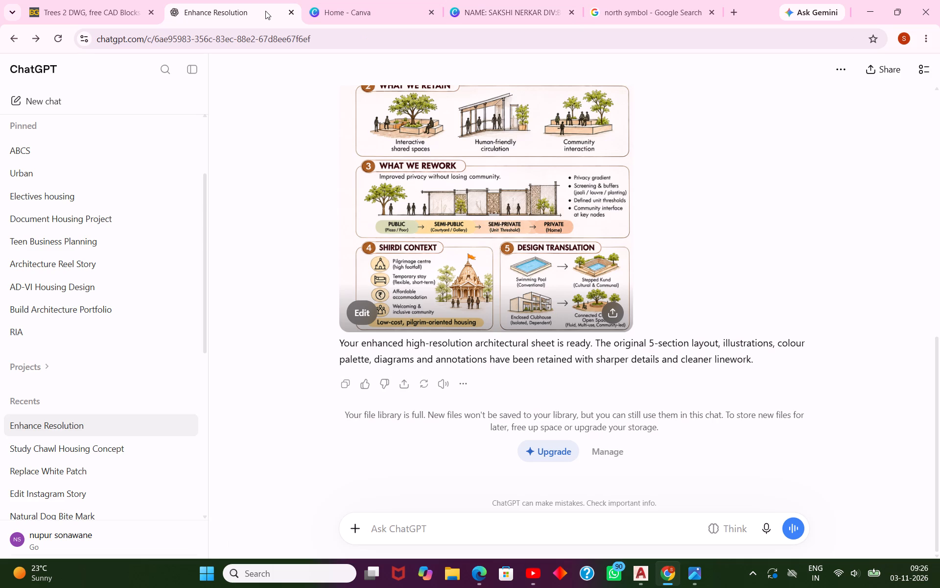
{"action": "left_click", "coordinate": [532, 7]}
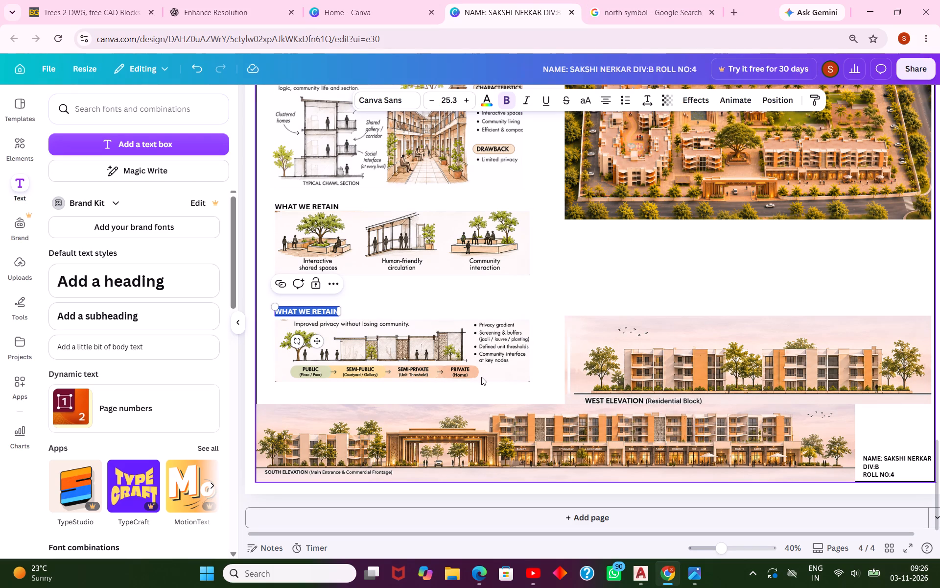
{"action": "type", "text": "WE REWORKRD"}
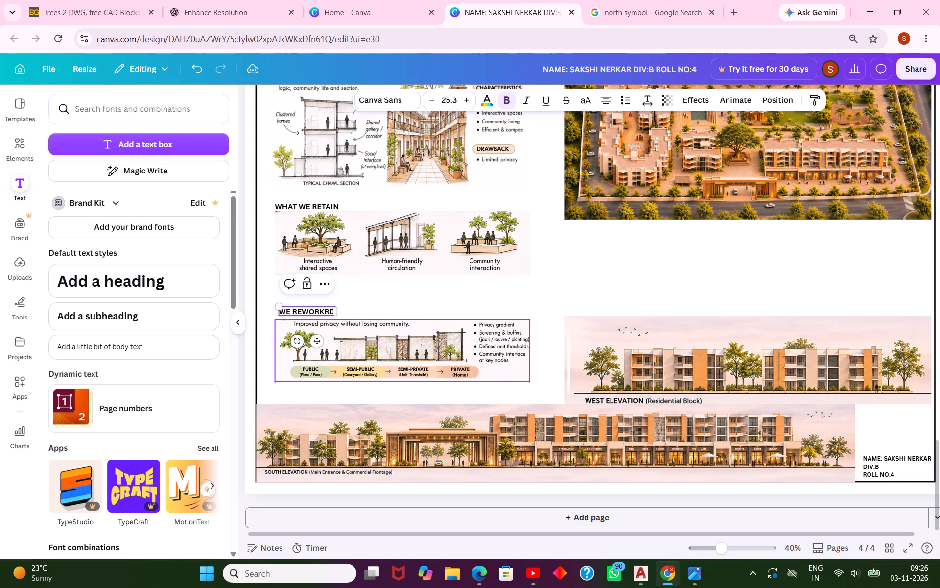
{"action": "left_click", "coordinate": [455, 296]}
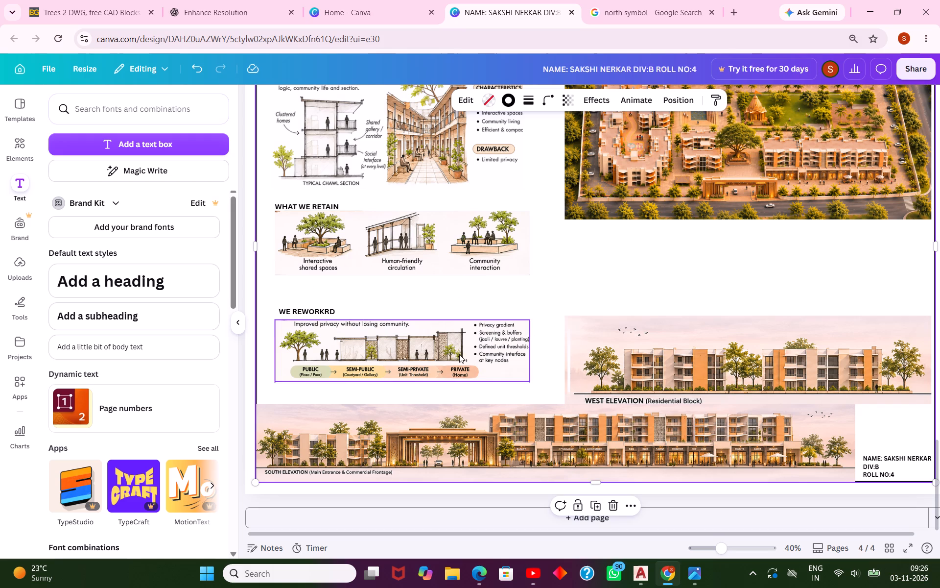
Move the "WE REWORKRD" heading flush with the privacy diagram's left edge and directly against its top.
{"action": "left_click", "coordinate": [303, 310]}
{"action": "type", "text": "M"}
{"action": "key", "text": "space"}
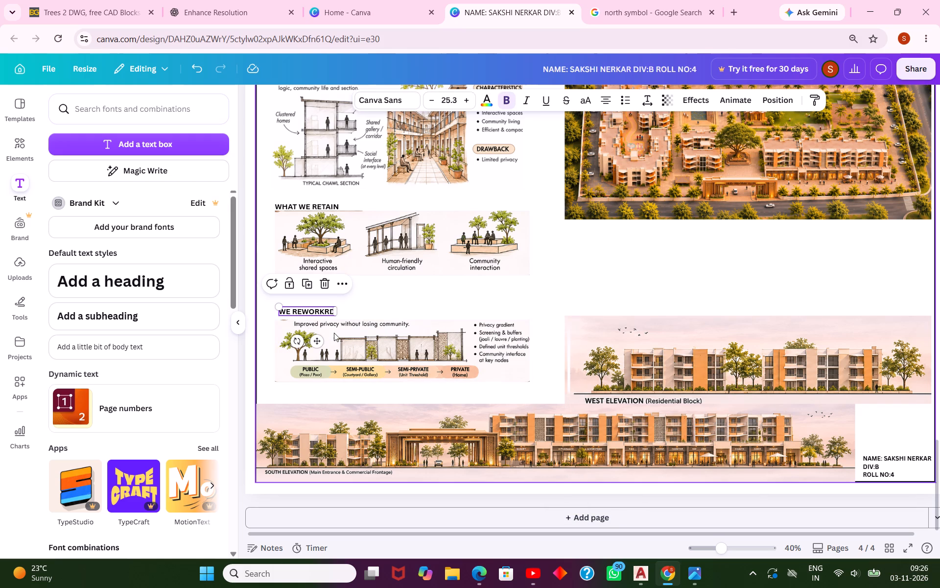
{"action": "left_click", "coordinate": [318, 341]}
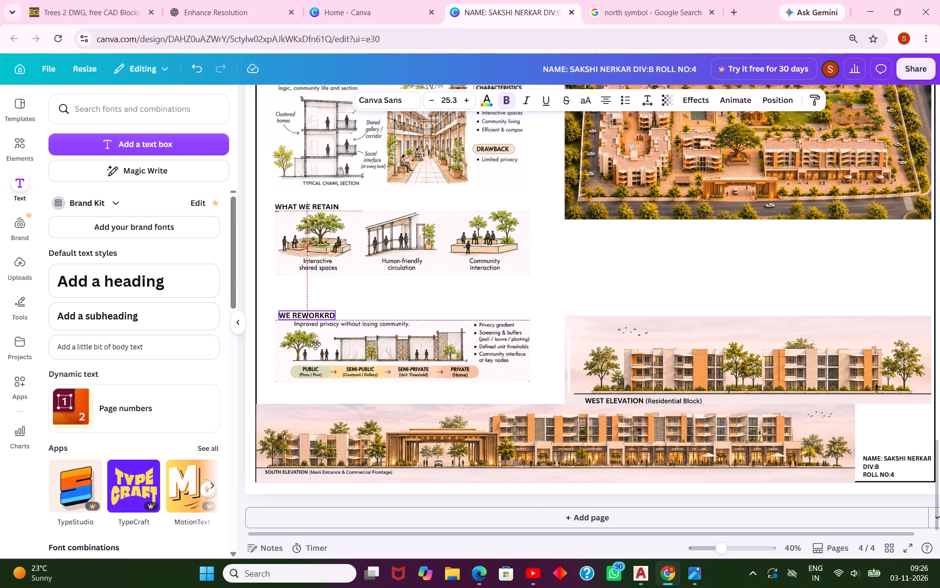
{"action": "key", "text": "Escape"}
{"action": "key", "text": "Escape"}
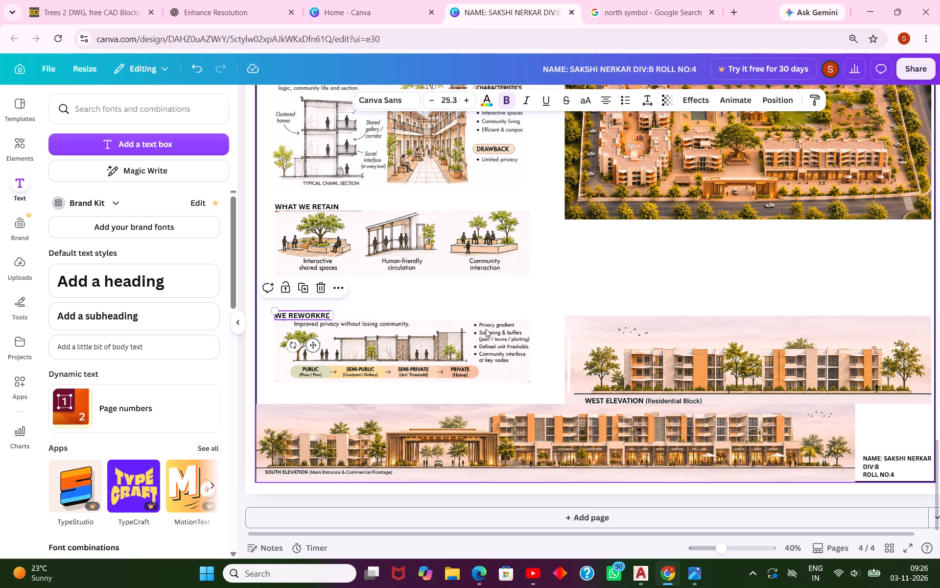
{"action": "key", "text": "Escape"}
{"action": "scroll", "coordinate": [483, 326], "scroll_direction": "down", "scroll_amount": 2}
{"action": "key", "text": "Escape"}
{"action": "scroll", "coordinate": [574, 307], "scroll_direction": "up", "scroll_amount": 2}
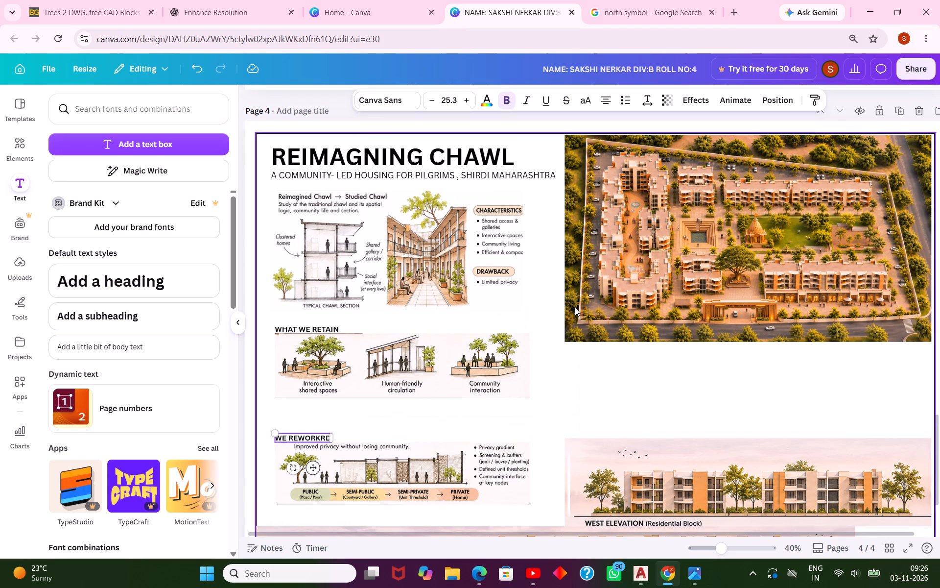
{"action": "left_click", "coordinate": [627, 367]}
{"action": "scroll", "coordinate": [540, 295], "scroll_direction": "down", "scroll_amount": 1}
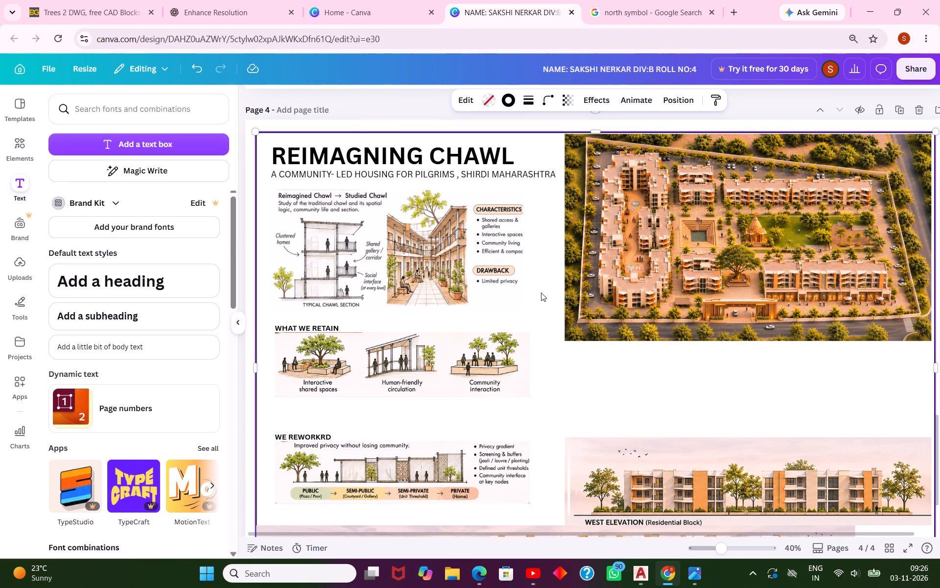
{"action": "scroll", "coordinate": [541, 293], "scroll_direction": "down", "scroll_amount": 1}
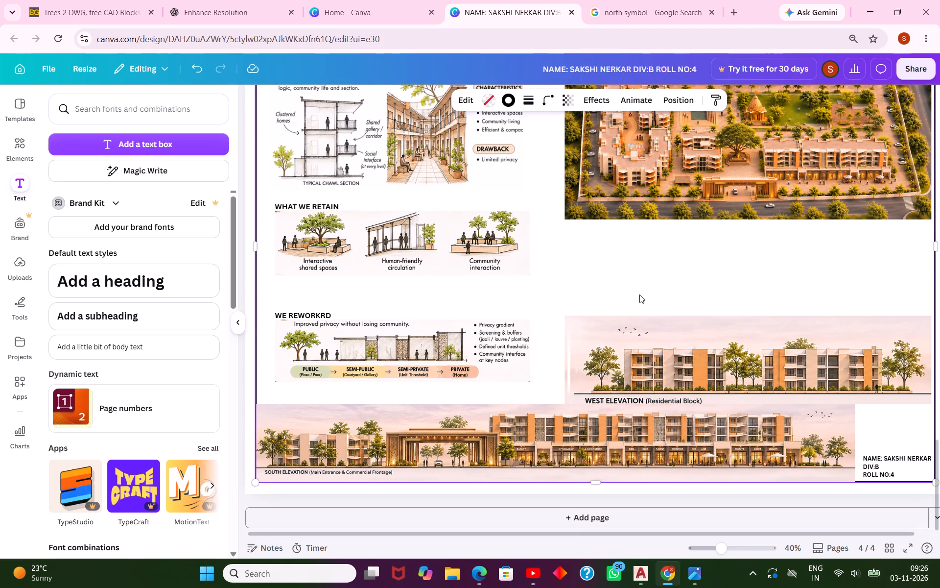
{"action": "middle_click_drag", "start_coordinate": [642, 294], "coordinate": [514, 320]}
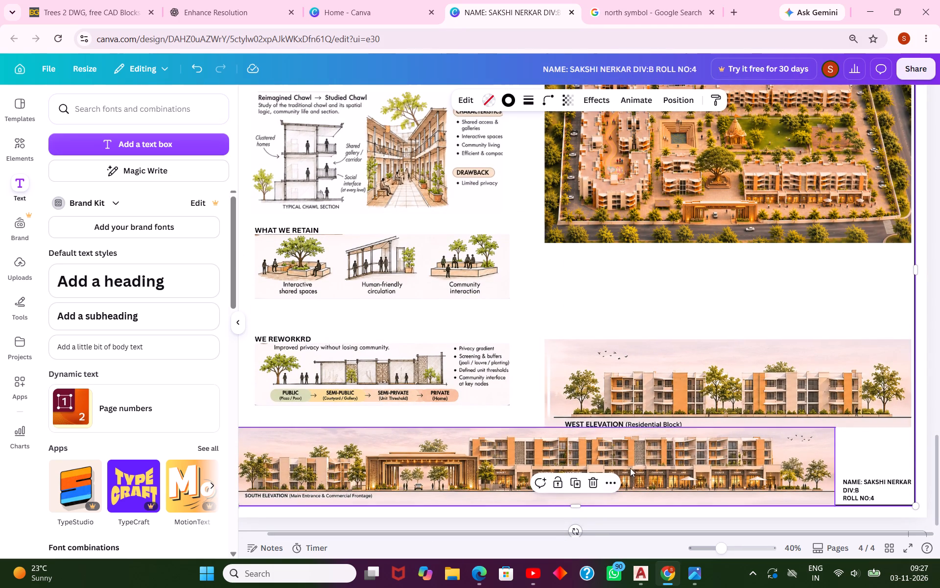
Copy the "Warm Architectural Elevation Sheet" image from the Downloads folder and paste it onto page 4 in Canva.
{"action": "left_click", "coordinate": [452, 581]}
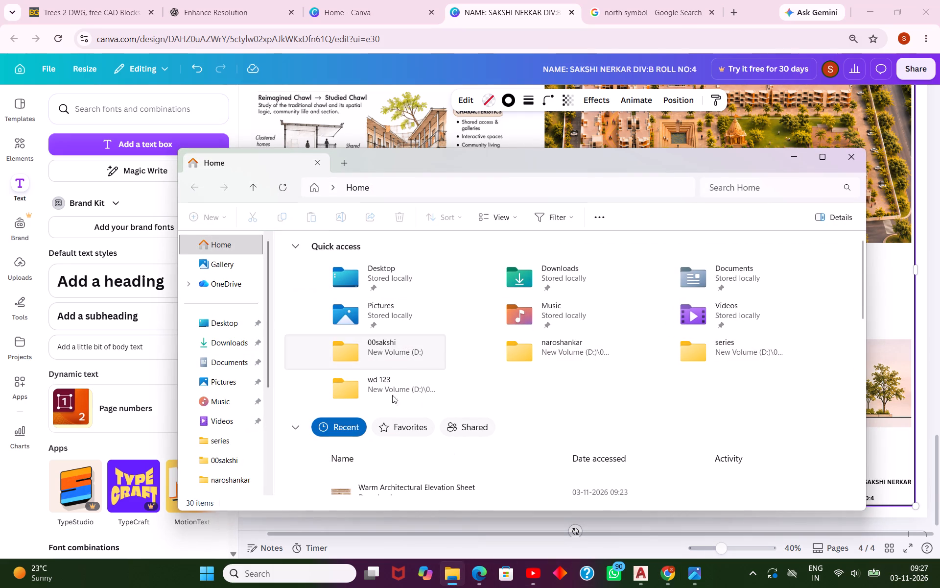
{"action": "left_click", "coordinate": [229, 343]}
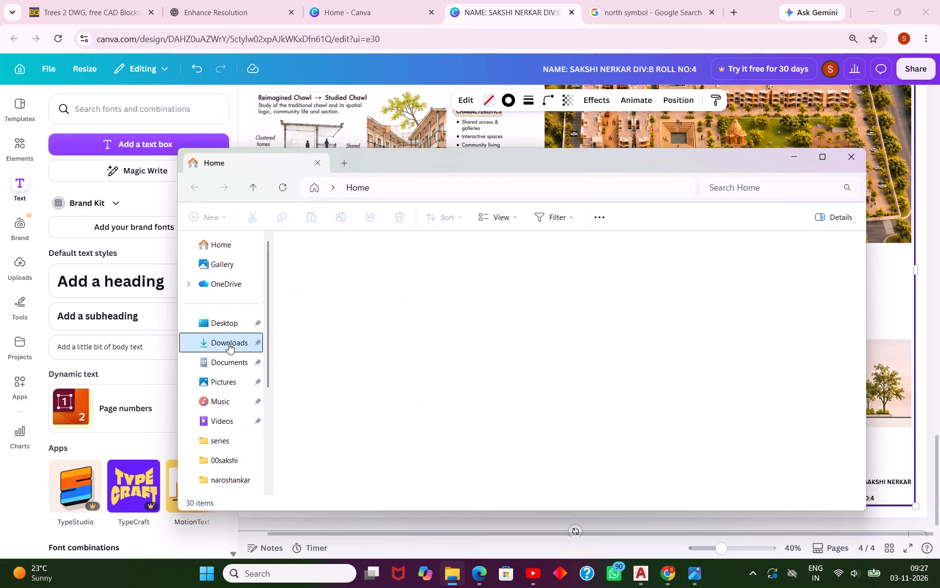
{"action": "scroll", "coordinate": [352, 394], "scroll_direction": "down", "scroll_amount": 8}
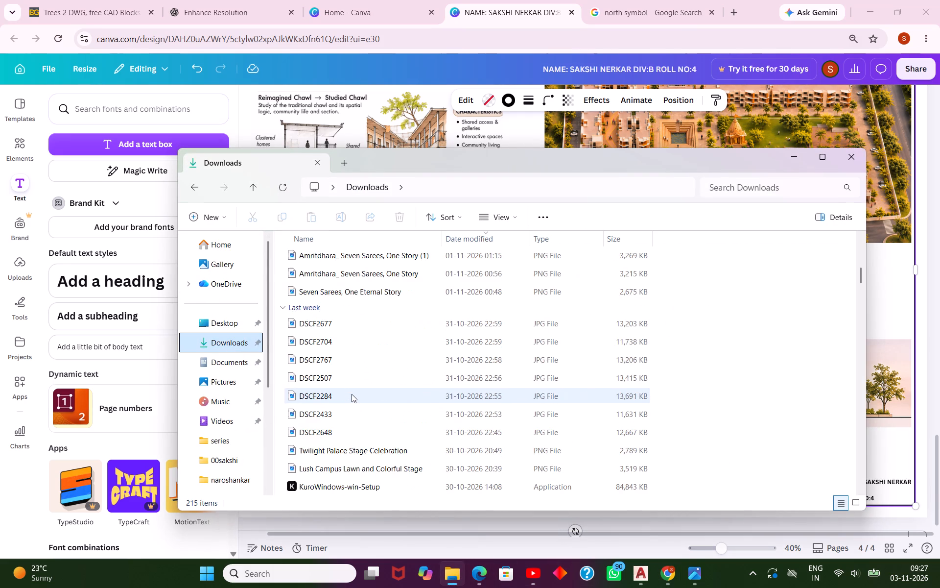
{"action": "scroll", "coordinate": [352, 394], "scroll_direction": "down", "scroll_amount": 3}
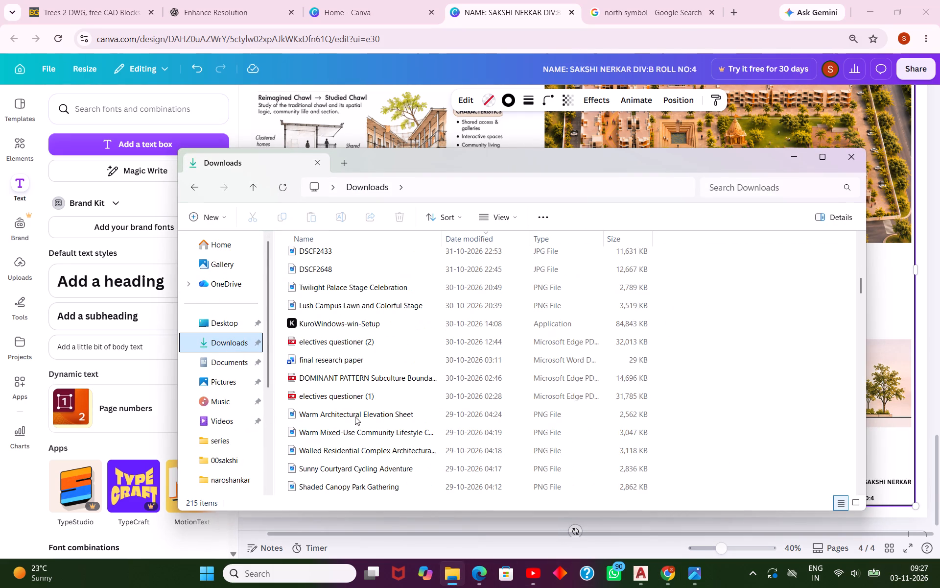
{"action": "left_click", "coordinate": [355, 416]}
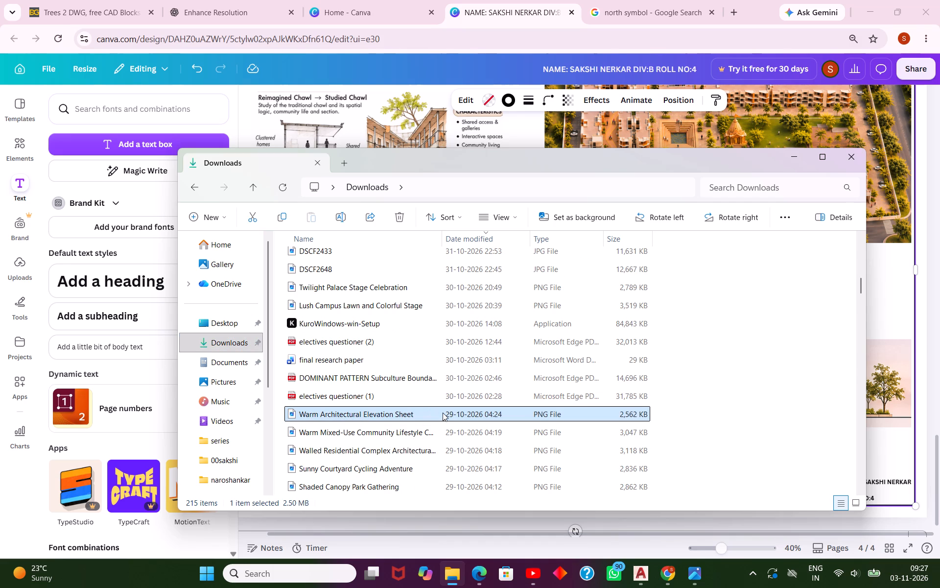
{"action": "double_click", "coordinate": [443, 413]}
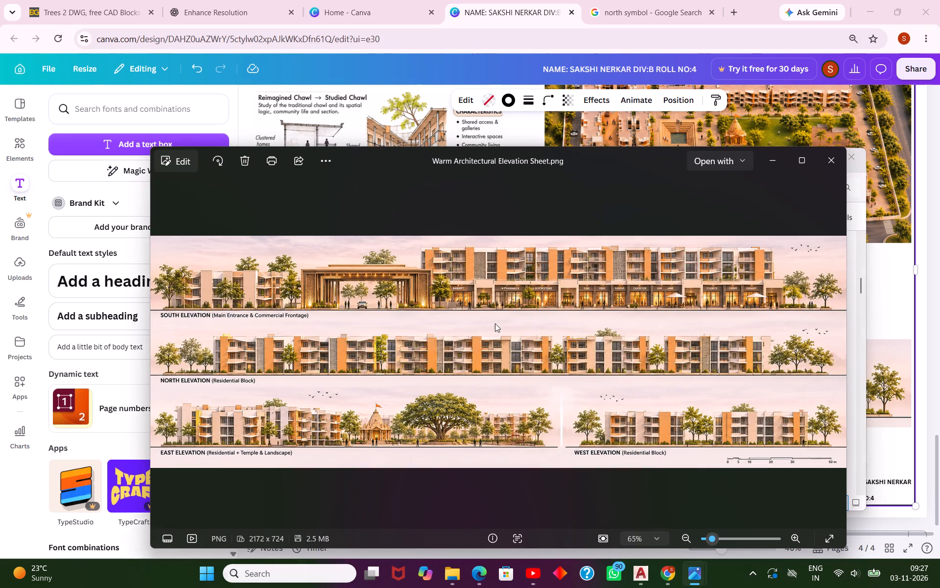
{"action": "right_click", "coordinate": [495, 323]}
{"action": "left_click", "coordinate": [517, 347]}
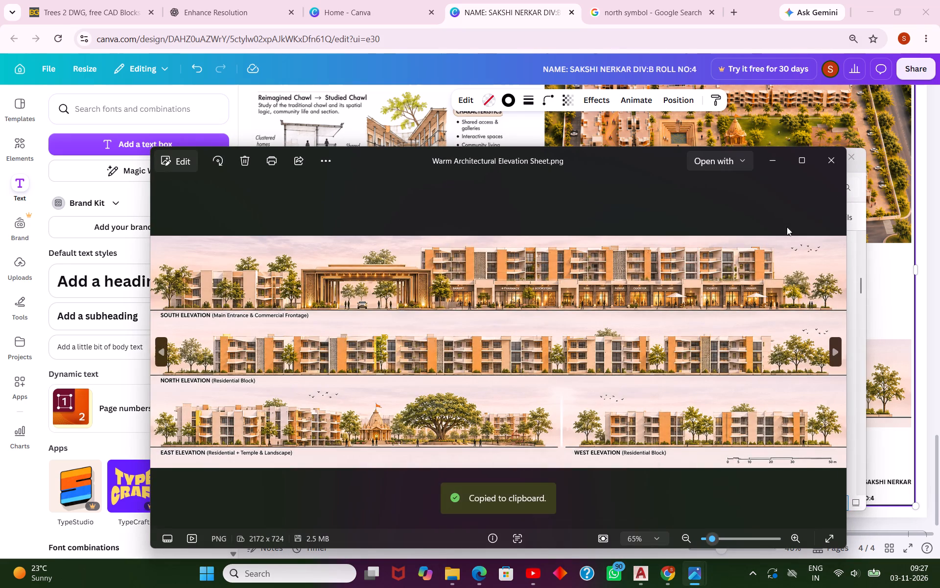
{"action": "left_click", "coordinate": [891, 230]}
{"action": "key", "text": "ctrl+v"}
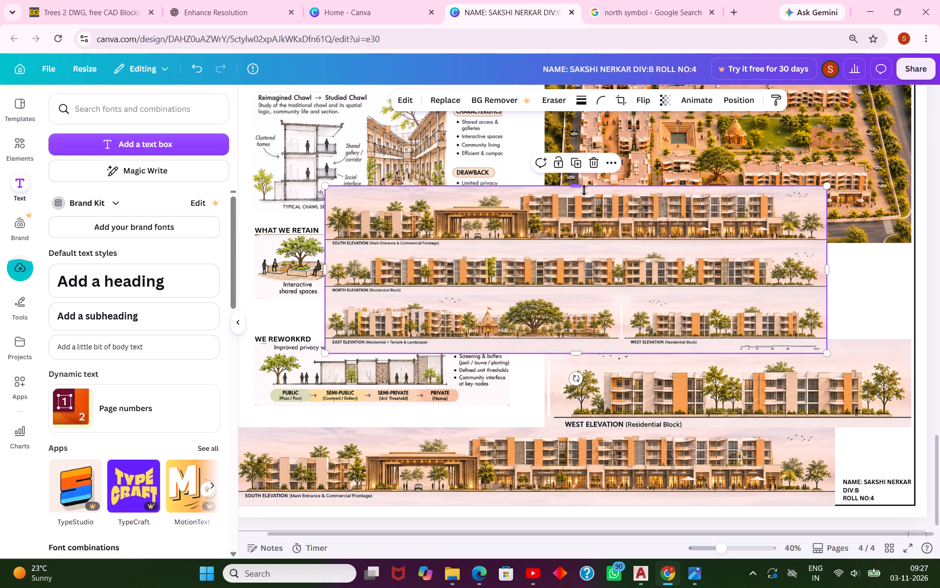
Crop the pasted elevation sheet down to only the East Elevation strip with its caption.
{"action": "left_click_drag", "start_coordinate": [577, 185], "coordinate": [571, 288]}
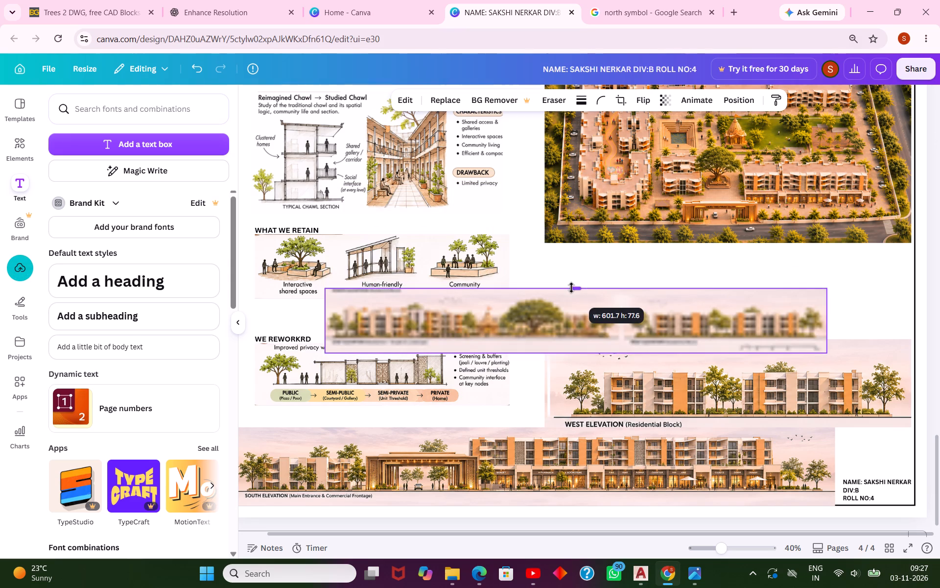
{"action": "left_click_drag", "start_coordinate": [571, 288], "coordinate": [573, 298]}
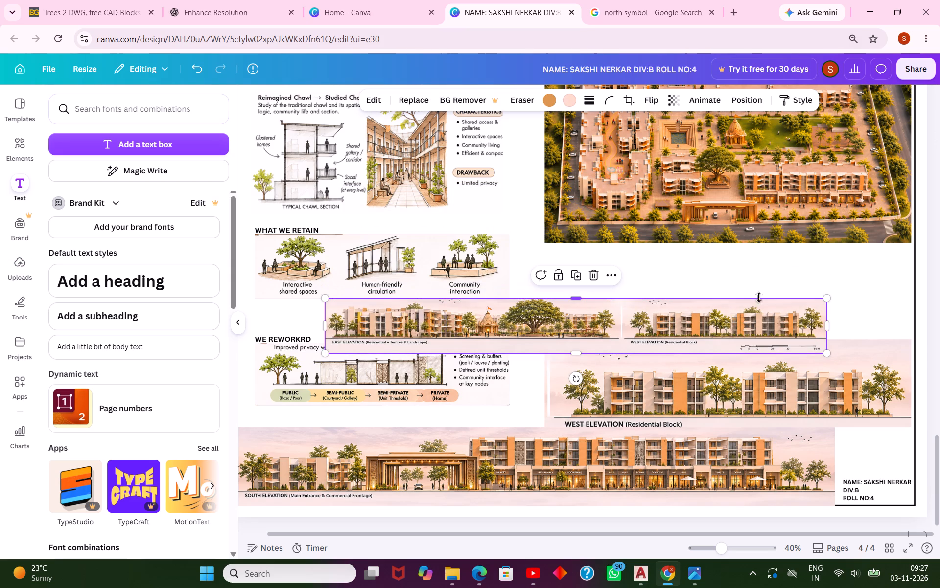
{"action": "left_click_drag", "start_coordinate": [827, 325], "coordinate": [622, 326]}
{"action": "left_click_drag", "start_coordinate": [477, 354], "coordinate": [477, 348]}
Place the East Elevation strip above the West Elevation, flush with its right edge, and enlarge it to the aerial render's width.
{"action": "left_click_drag", "start_coordinate": [525, 320], "coordinate": [756, 289]}
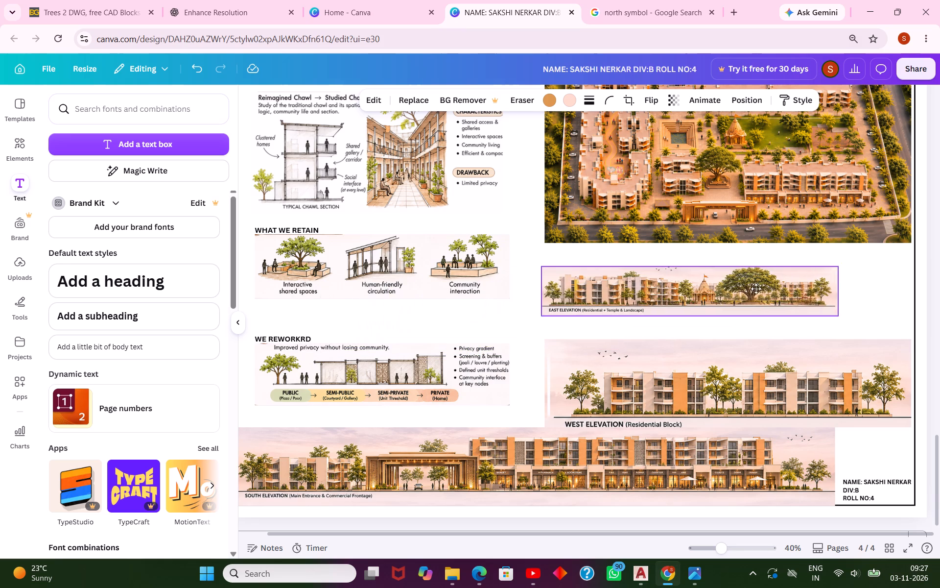
{"action": "left_click_drag", "start_coordinate": [756, 289], "coordinate": [811, 309]}
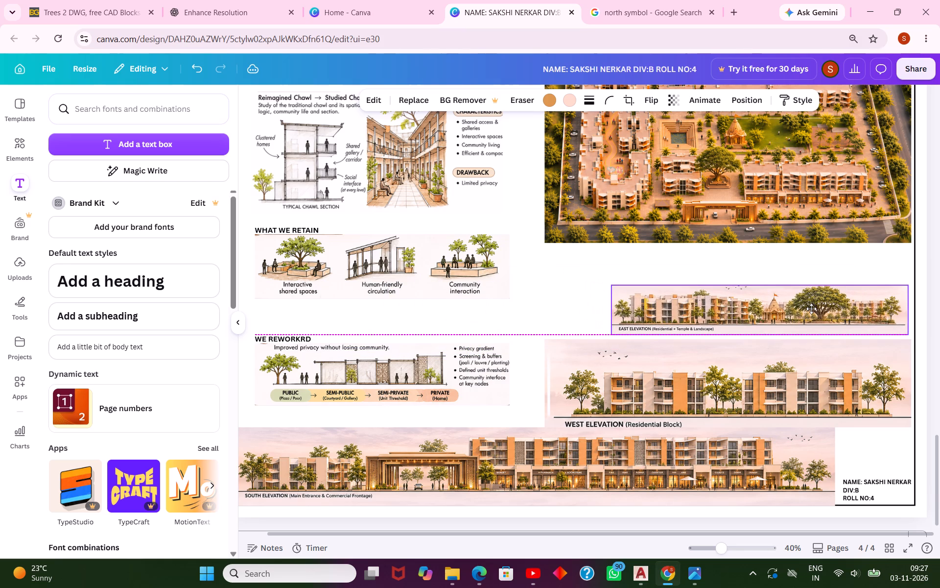
{"action": "left_click_drag", "start_coordinate": [811, 309], "coordinate": [813, 309]}
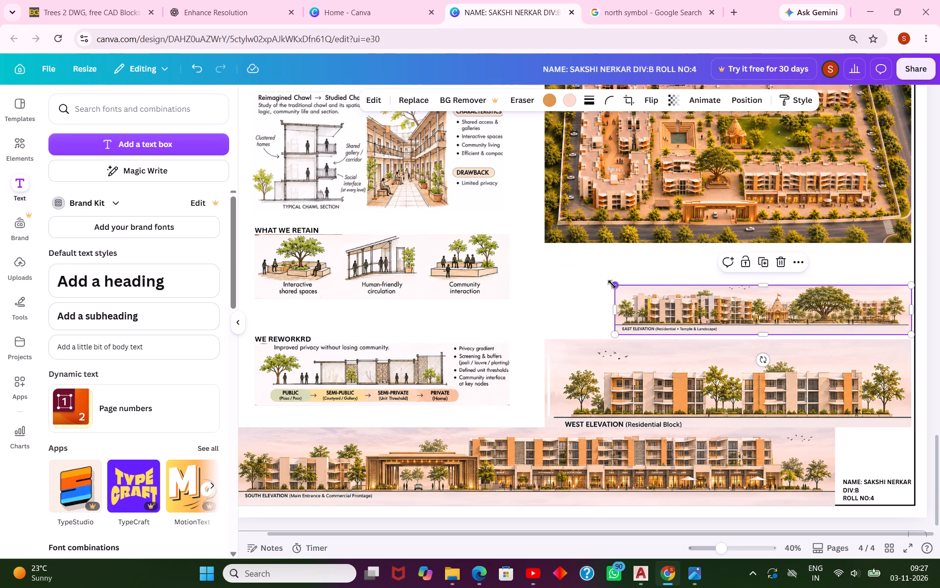
{"action": "left_click_drag", "start_coordinate": [612, 284], "coordinate": [549, 258]}
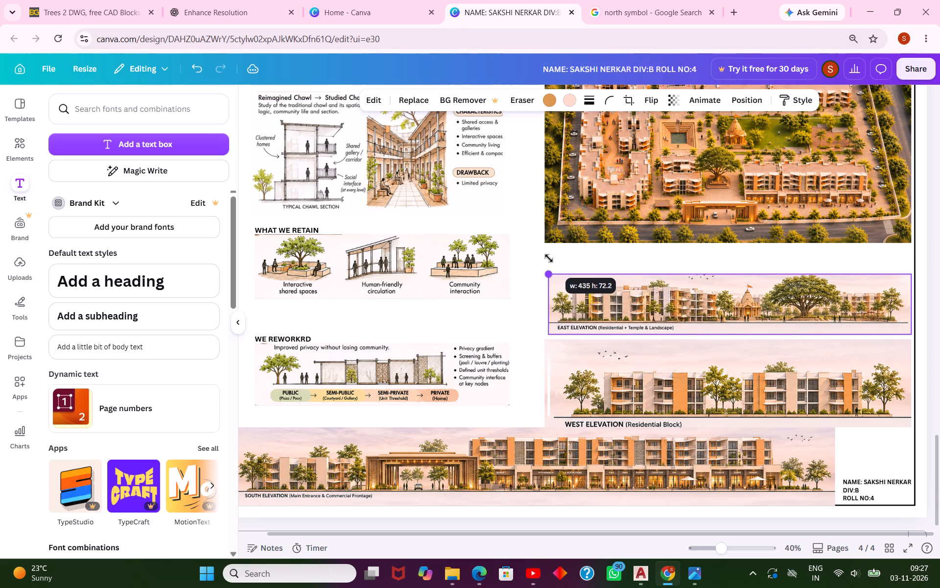
{"action": "left_click_drag", "start_coordinate": [549, 258], "coordinate": [546, 258]}
Space the East Elevation strip between the aerial render and West Elevation, and nudge the West Elevation up off the South Elevation.
{"action": "left_click_drag", "start_coordinate": [713, 294], "coordinate": [713, 292]}
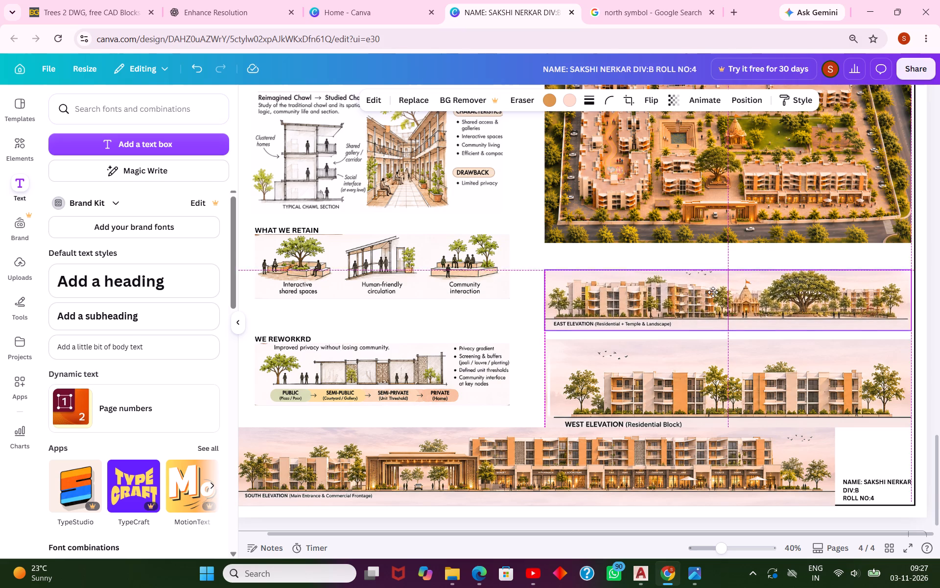
{"action": "left_click_drag", "start_coordinate": [713, 292], "coordinate": [713, 282]}
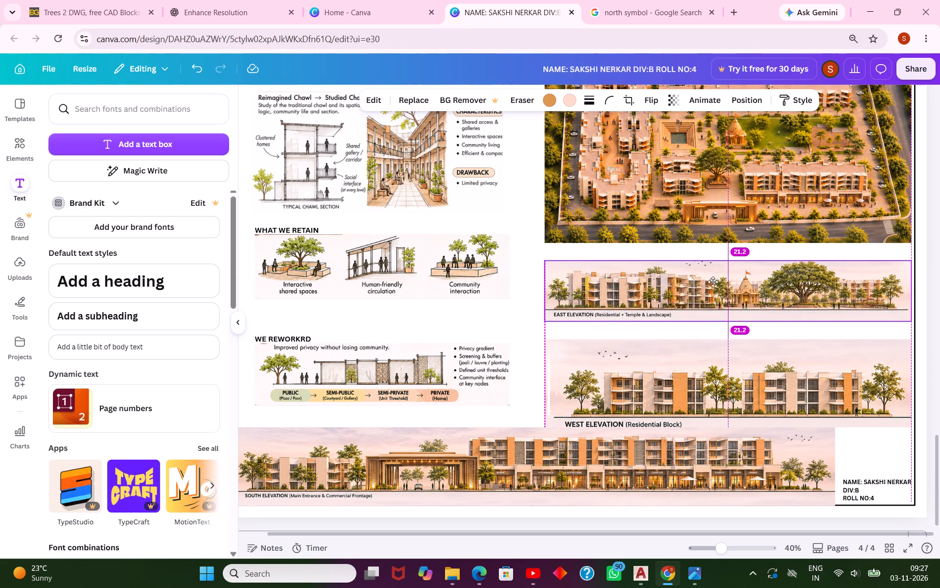
{"action": "left_click_drag", "start_coordinate": [713, 282], "coordinate": [713, 292]}
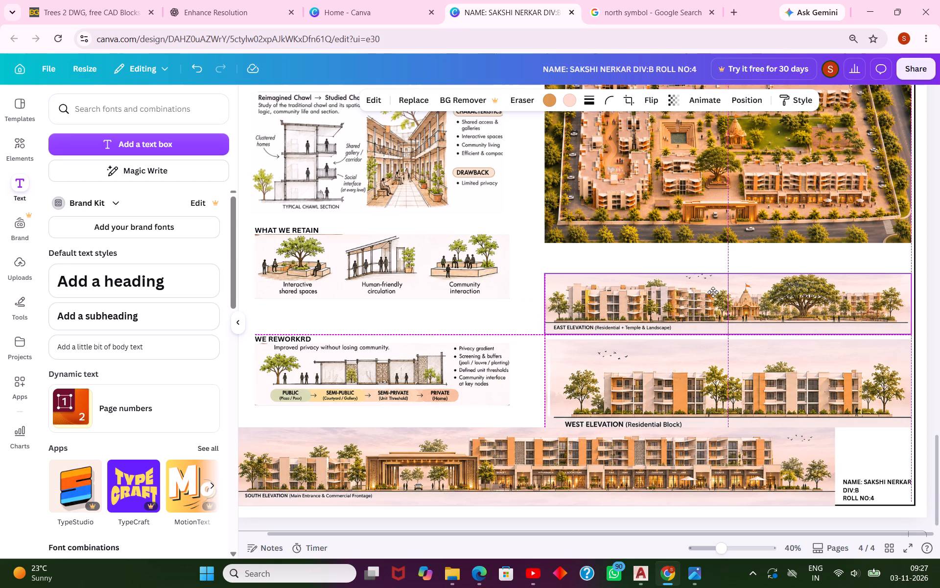
{"action": "left_click_drag", "start_coordinate": [713, 292], "coordinate": [713, 280]}
{"action": "left_click_drag", "start_coordinate": [696, 375], "coordinate": [697, 366]}
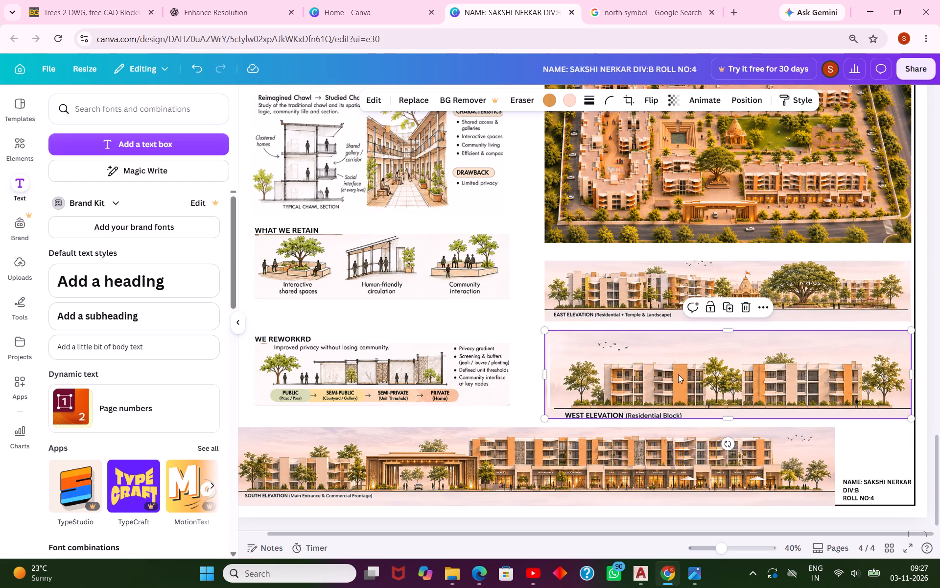
Review page 4's overall sheet layout and the neighbouring page 3 at a reduced zoom.
{"action": "key", "text": "Escape"}
{"action": "scroll", "coordinate": [678, 372], "scroll_direction": "down", "scroll_amount": 5}
{"action": "scroll", "coordinate": [685, 376], "scroll_direction": "up", "scroll_amount": 3}
{"action": "key", "text": "Escape"}
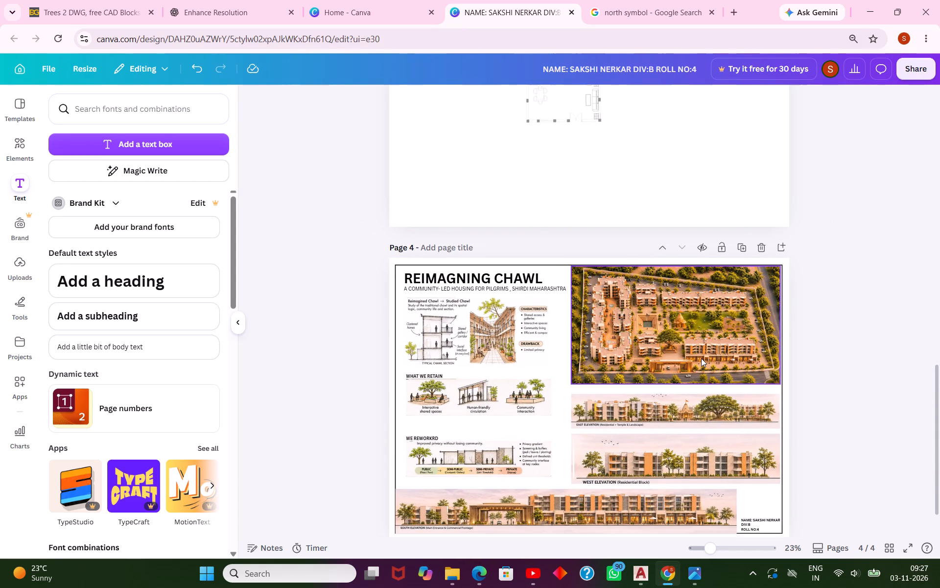
{"action": "scroll", "coordinate": [796, 315], "scroll_direction": "down", "scroll_amount": 2}
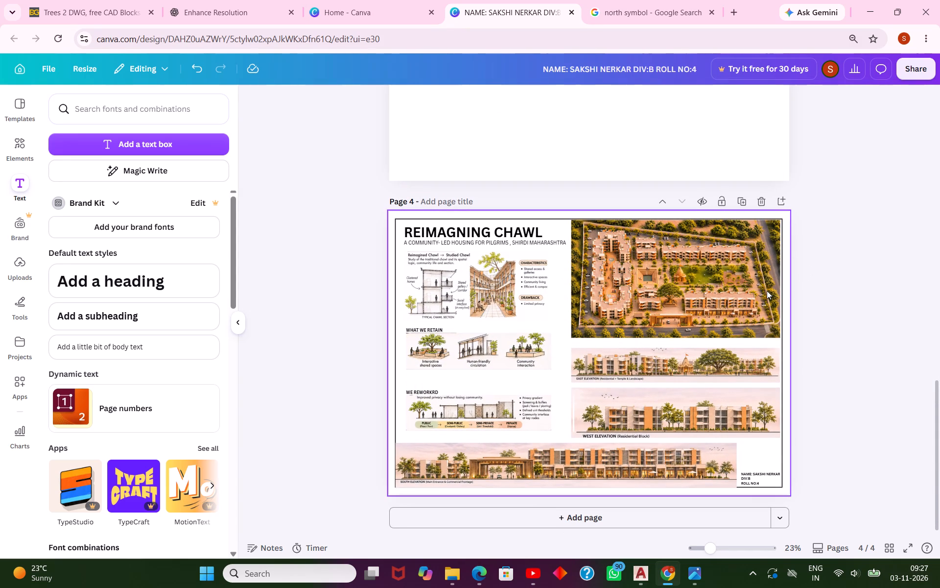
{"action": "key", "text": "Escape"}
{"action": "scroll", "coordinate": [787, 305], "scroll_direction": "up", "scroll_amount": 3}
{"action": "scroll", "coordinate": [790, 284], "scroll_direction": "down", "scroll_amount": 2}
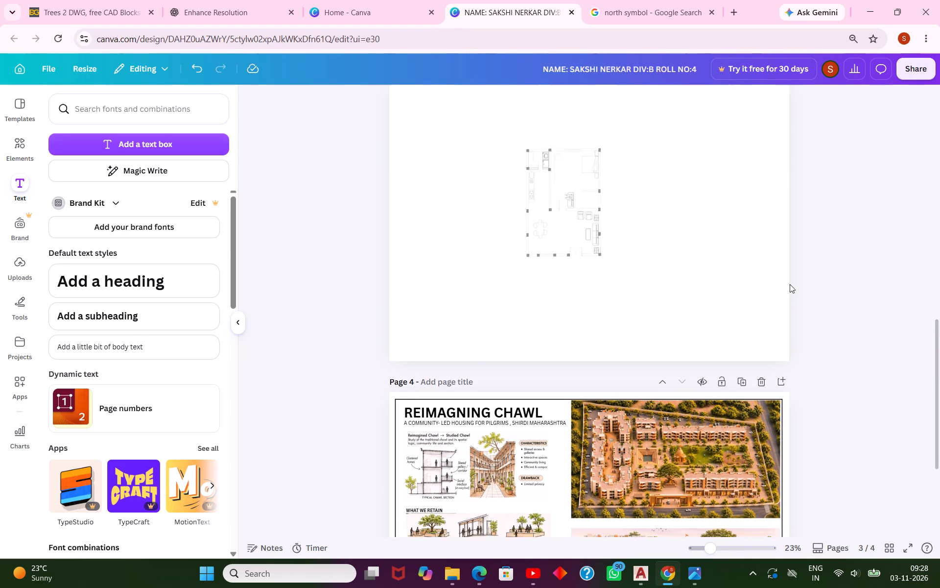
{"action": "scroll", "coordinate": [790, 284], "scroll_direction": "down", "scroll_amount": 4}
{"action": "scroll", "coordinate": [790, 281], "scroll_direction": "up", "scroll_amount": 5}
{"action": "scroll", "coordinate": [746, 322], "scroll_direction": "down", "scroll_amount": 3}
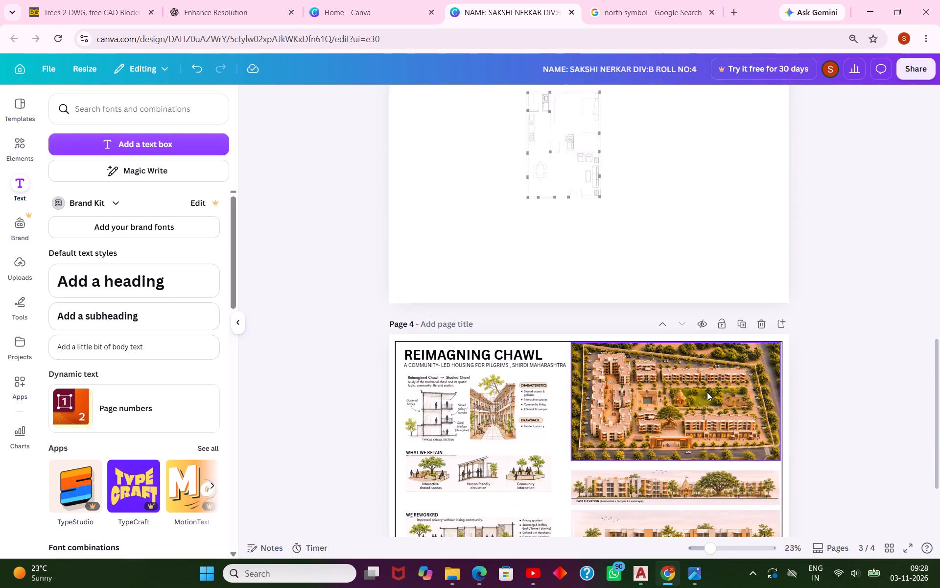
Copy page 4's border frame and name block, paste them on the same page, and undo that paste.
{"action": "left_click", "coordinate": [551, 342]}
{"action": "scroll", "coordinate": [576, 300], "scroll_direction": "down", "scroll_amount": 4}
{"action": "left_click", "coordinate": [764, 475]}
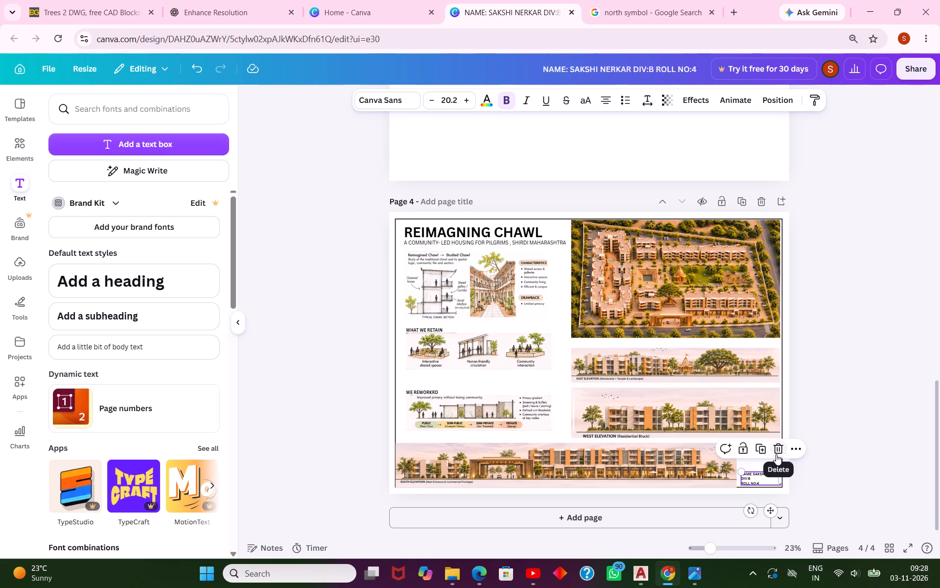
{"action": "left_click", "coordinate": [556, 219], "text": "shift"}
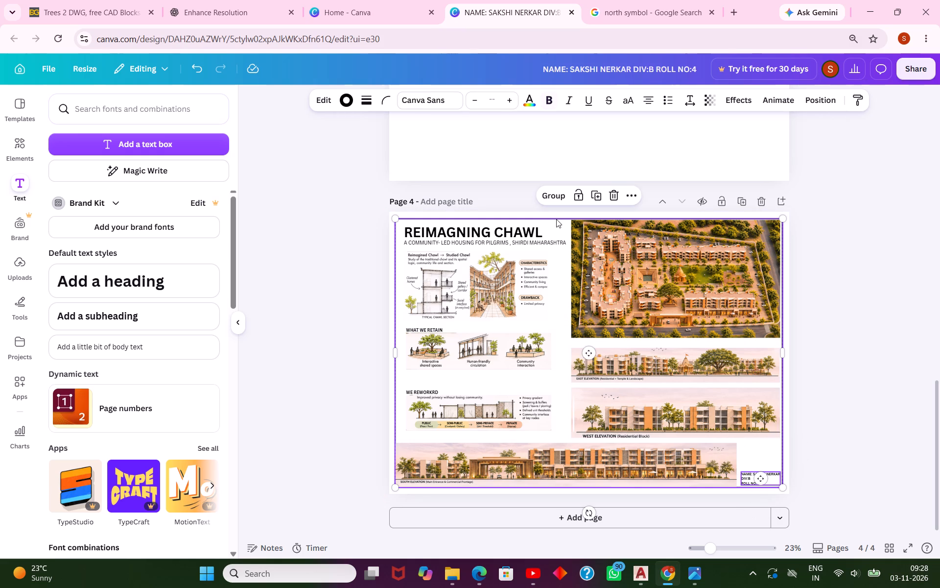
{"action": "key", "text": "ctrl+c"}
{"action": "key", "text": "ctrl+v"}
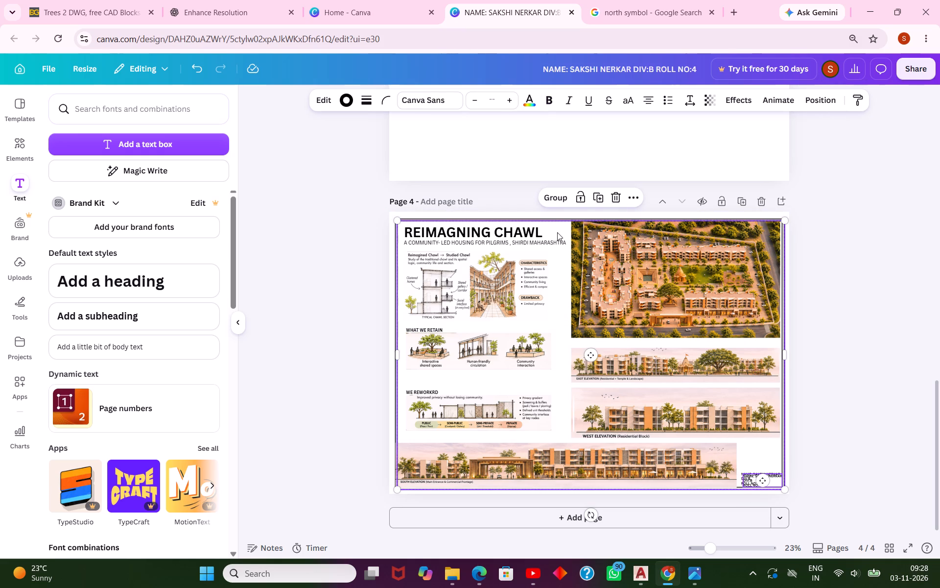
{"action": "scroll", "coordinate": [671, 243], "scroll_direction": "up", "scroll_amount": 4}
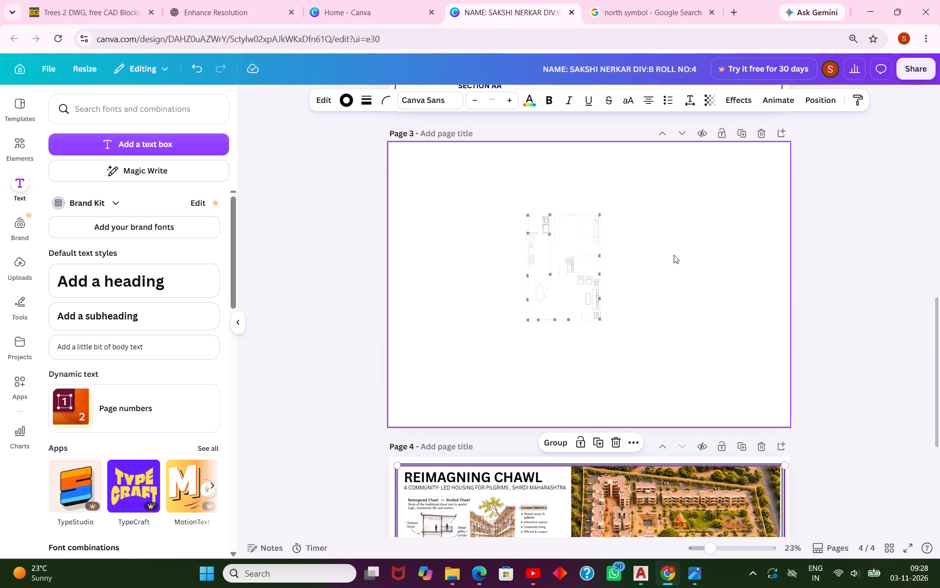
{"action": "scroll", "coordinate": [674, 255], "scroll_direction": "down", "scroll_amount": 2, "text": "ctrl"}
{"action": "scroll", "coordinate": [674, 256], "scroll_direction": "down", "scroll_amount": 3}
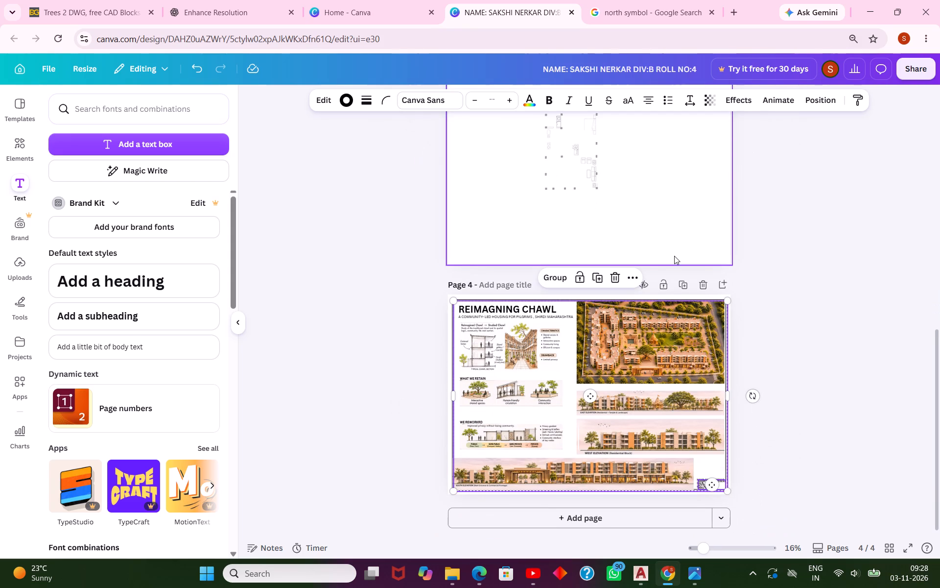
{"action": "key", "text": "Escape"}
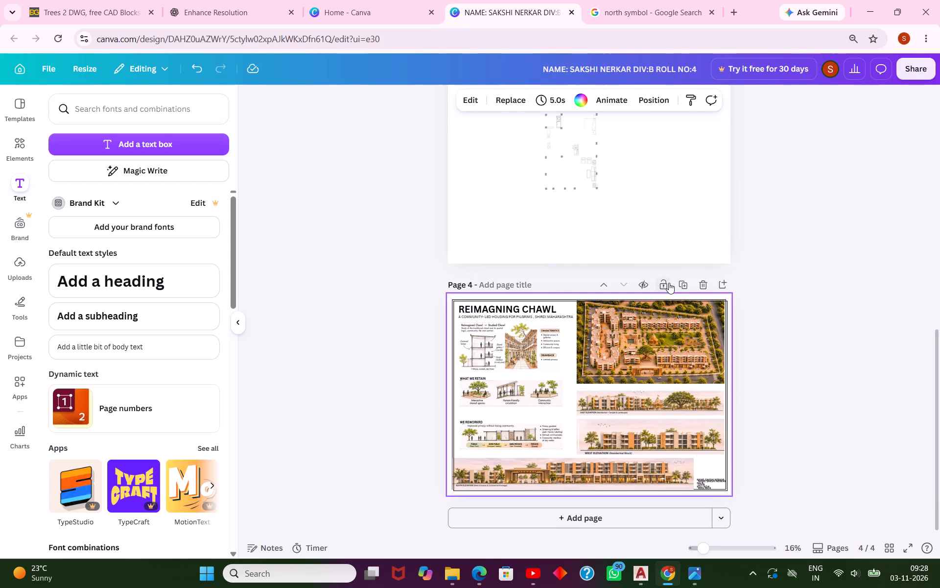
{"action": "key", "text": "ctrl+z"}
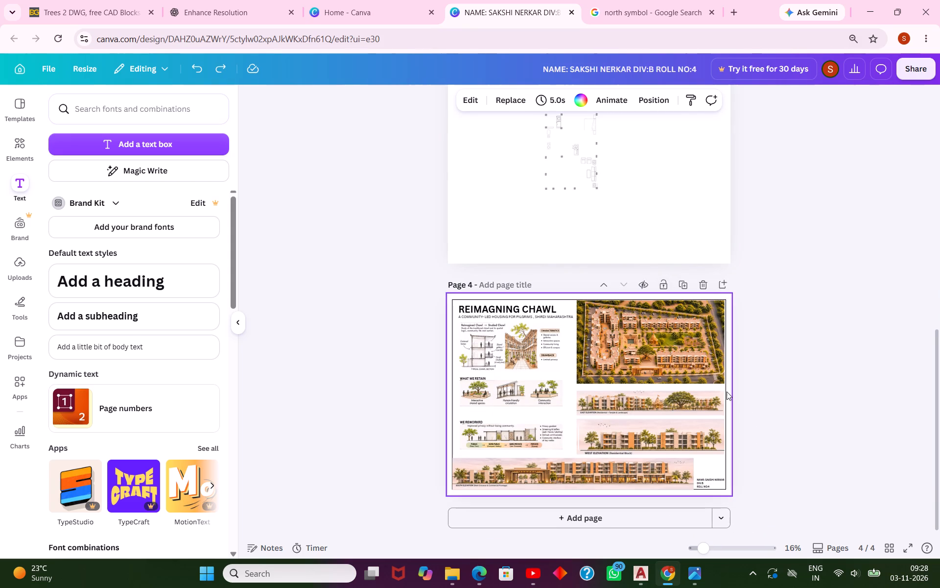
Copy the border frame and name block from page 4 and paste them onto page 3 around the floor plan.
{"action": "left_click", "coordinate": [724, 387]}
{"action": "scroll", "coordinate": [718, 494], "scroll_direction": "up", "scroll_amount": 2}
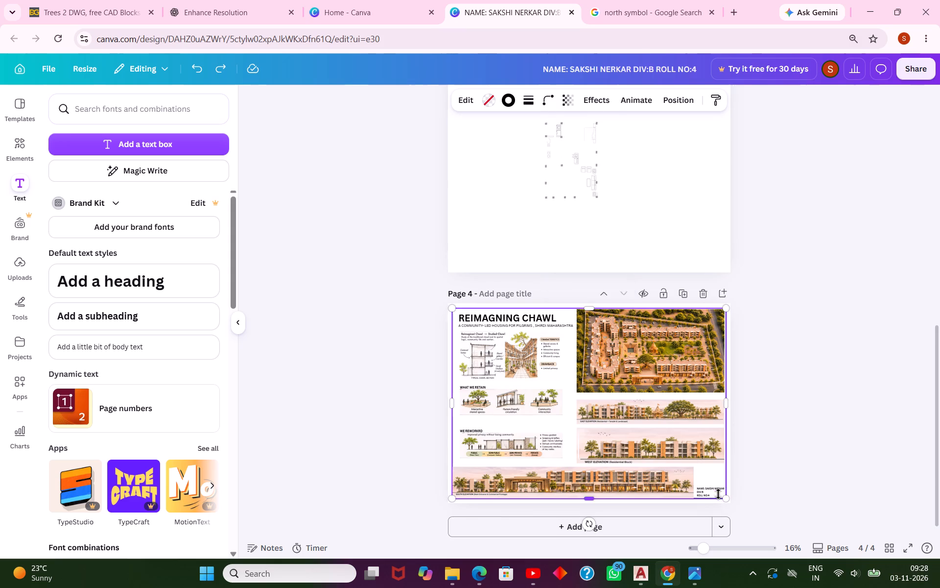
{"action": "scroll", "coordinate": [718, 494], "scroll_direction": "up", "scroll_amount": 1}
{"action": "scroll", "coordinate": [716, 433], "scroll_direction": "down", "scroll_amount": 4}
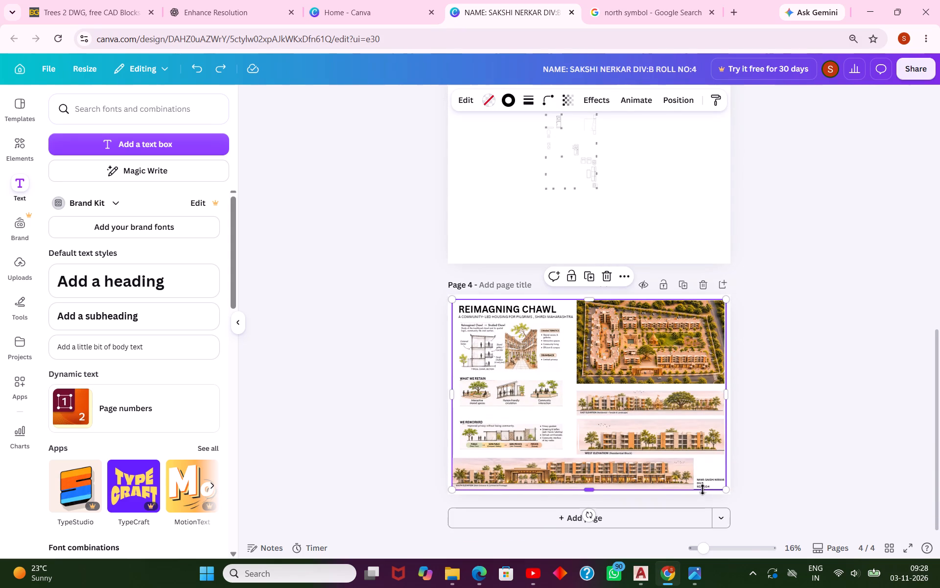
{"action": "left_click", "coordinate": [709, 485], "text": "shift"}
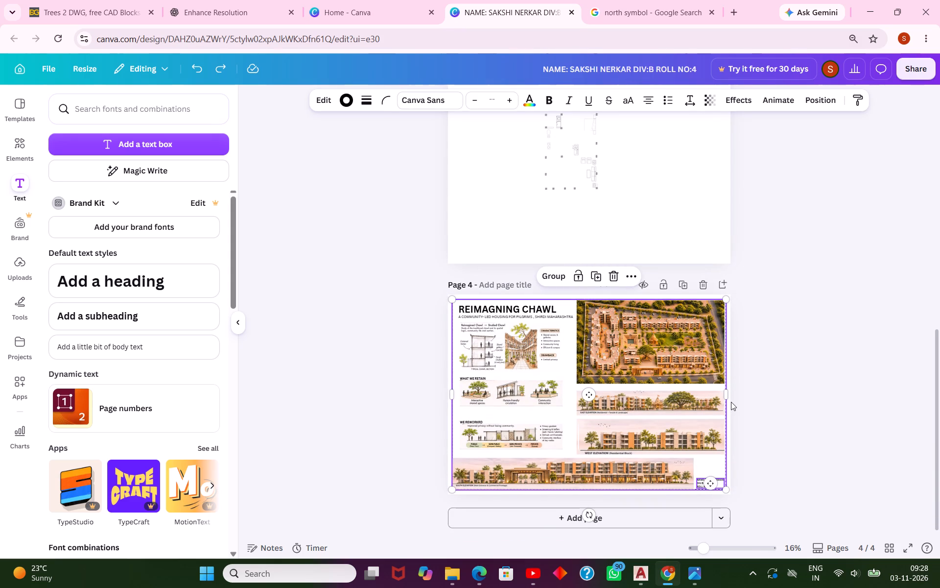
{"action": "key", "text": "ctrl+c"}
{"action": "scroll", "coordinate": [564, 130], "scroll_direction": "up", "scroll_amount": 2}
{"action": "left_click", "coordinate": [651, 298]}
{"action": "key", "text": "ctrl+v"}
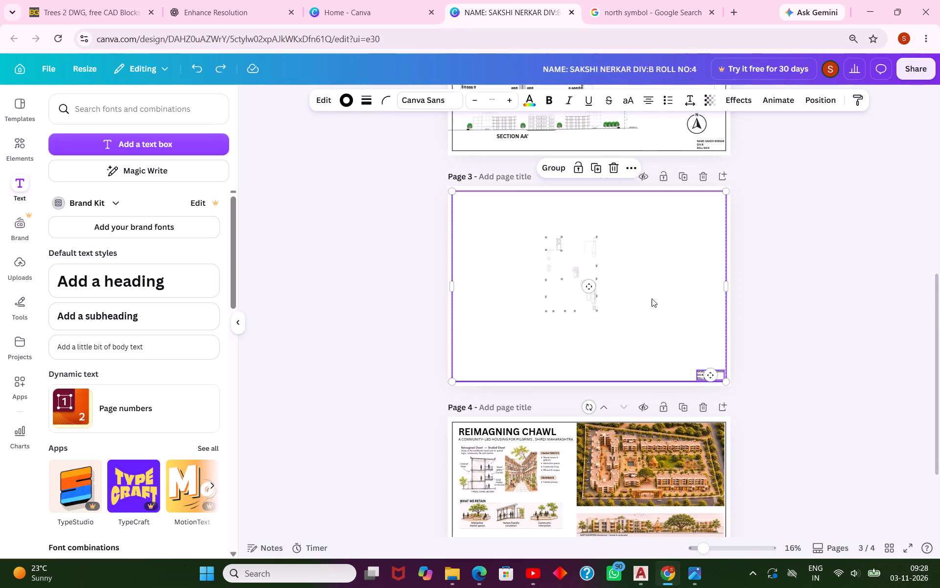
{"action": "left_click", "coordinate": [790, 295]}
Send page 3's border frame to the back so it sits behind the floor plan.
{"action": "left_click", "coordinate": [588, 281]}
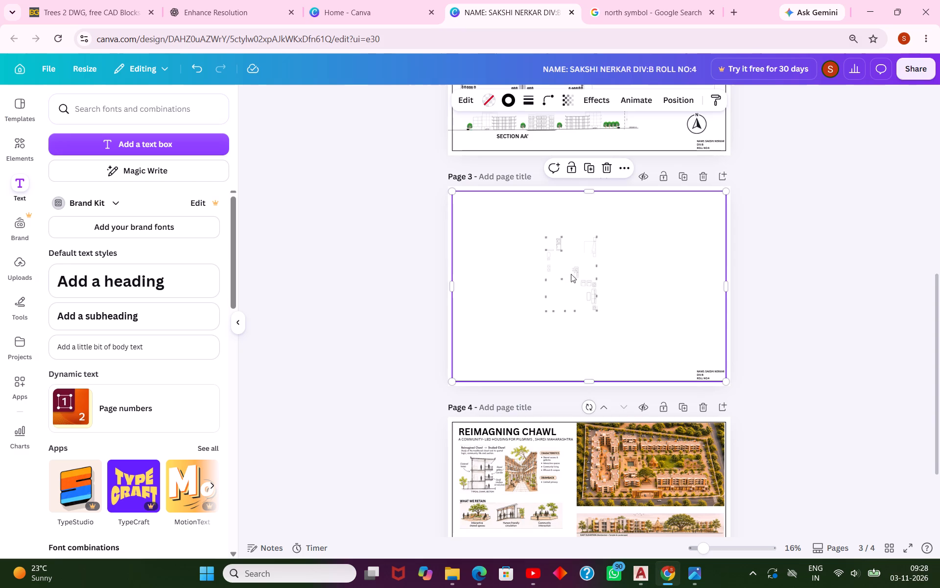
{"action": "scroll", "coordinate": [580, 284], "scroll_direction": "up", "scroll_amount": 4}
{"action": "scroll", "coordinate": [582, 271], "scroll_direction": "down", "scroll_amount": 3}
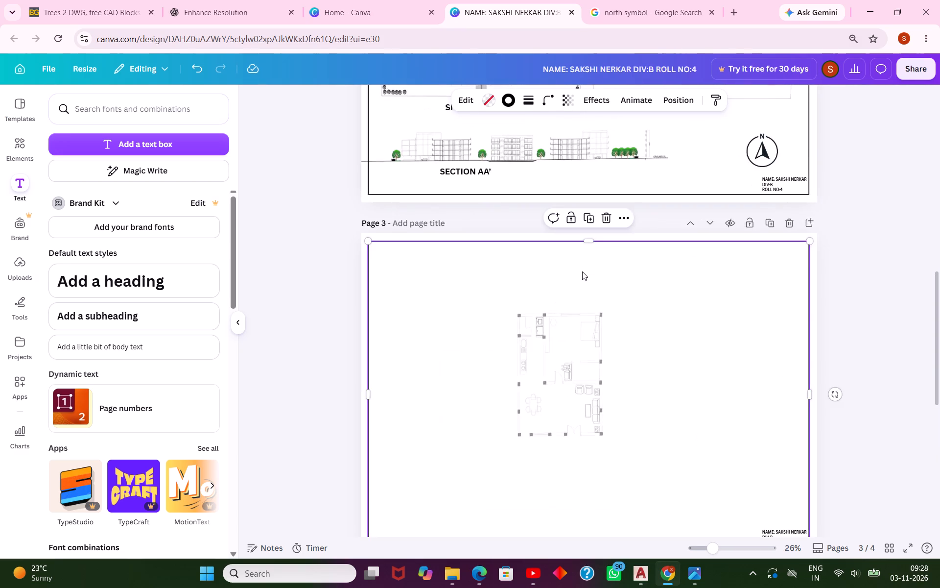
{"action": "scroll", "coordinate": [670, 211], "scroll_direction": "down", "scroll_amount": 2}
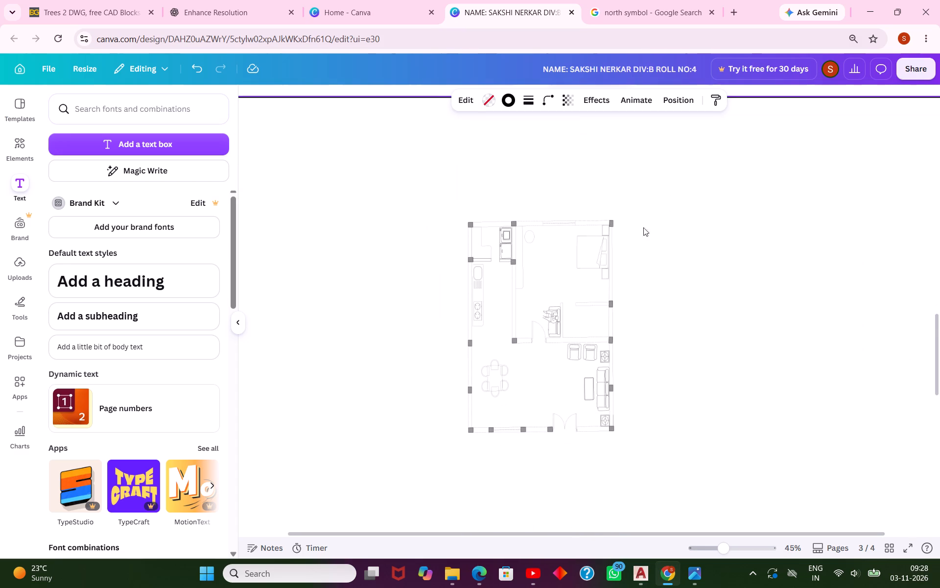
{"action": "left_click", "coordinate": [608, 259]}
{"action": "left_click", "coordinate": [594, 266]}
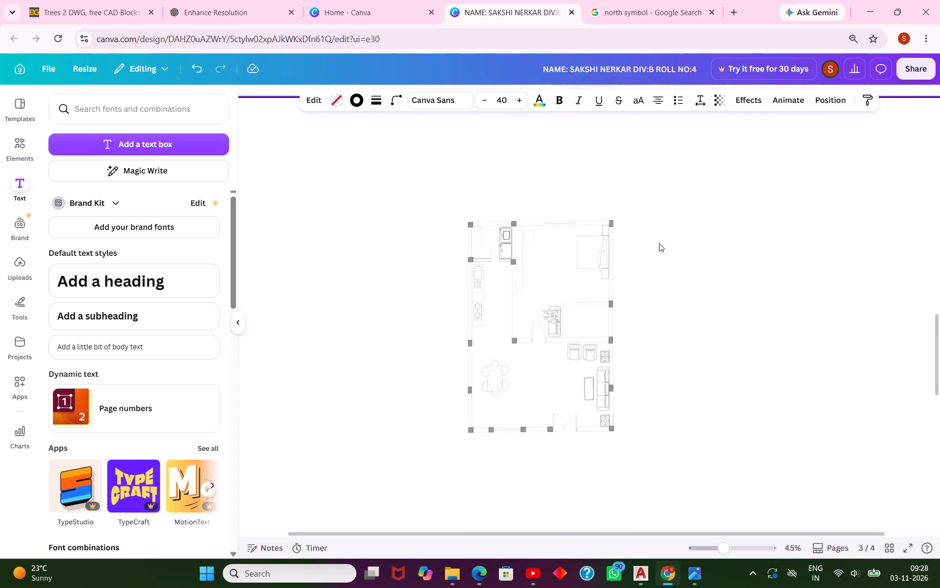
{"action": "left_click", "coordinate": [675, 239]}
{"action": "left_click", "coordinate": [516, 290]}
{"action": "scroll", "coordinate": [602, 291], "scroll_direction": "down", "scroll_amount": 2}
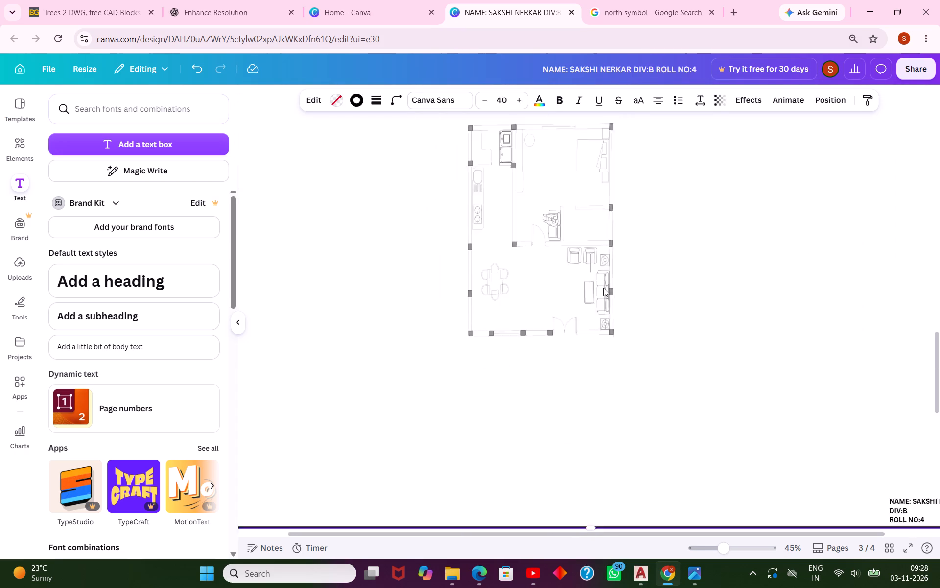
{"action": "scroll", "coordinate": [603, 287], "scroll_direction": "up", "scroll_amount": 4}
{"action": "left_click", "coordinate": [668, 271]}
{"action": "right_click", "coordinate": [668, 271]}
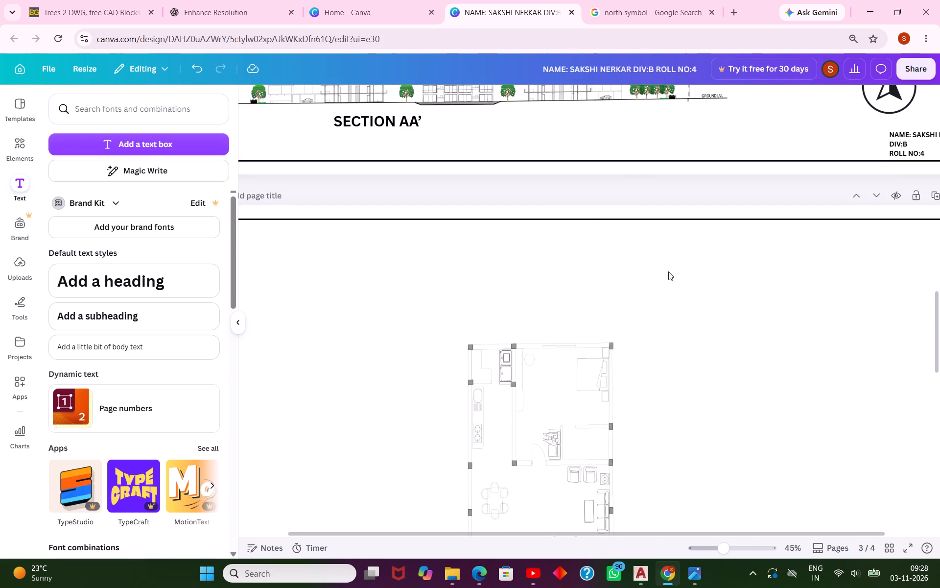
{"action": "right_click", "coordinate": [668, 274]}
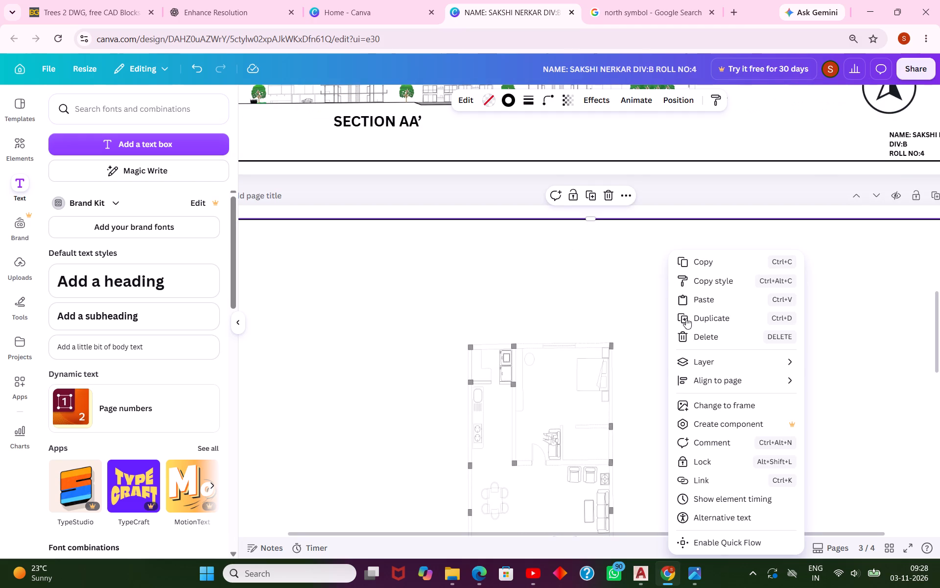
{"action": "left_click", "coordinate": [719, 367]}
{"action": "left_click", "coordinate": [595, 417]}
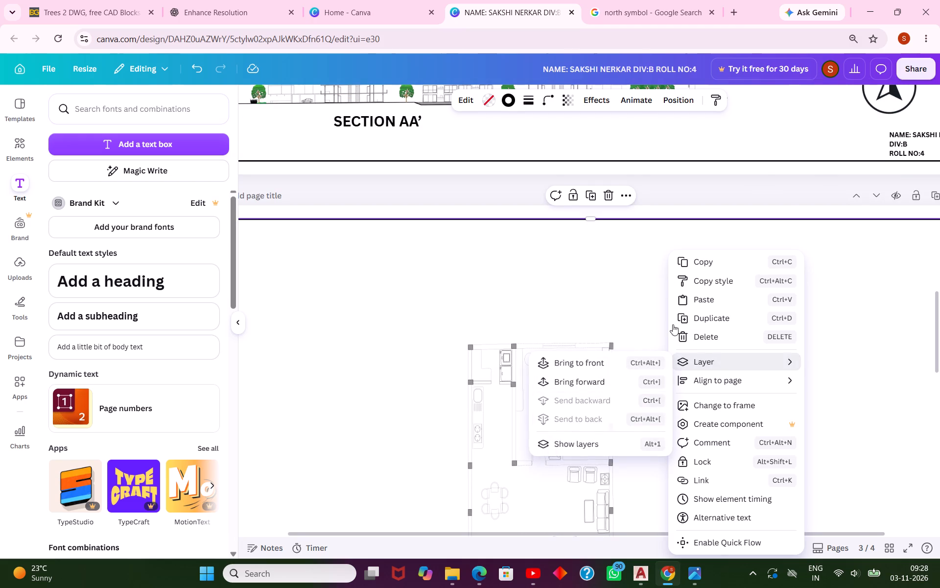
{"action": "key", "text": "Escape"}
Move the floor plan from the middle of page 3 to the upper-right area inside the border frame.
{"action": "left_click", "coordinate": [576, 374]}
{"action": "scroll", "coordinate": [684, 274], "scroll_direction": "down", "scroll_amount": 3}
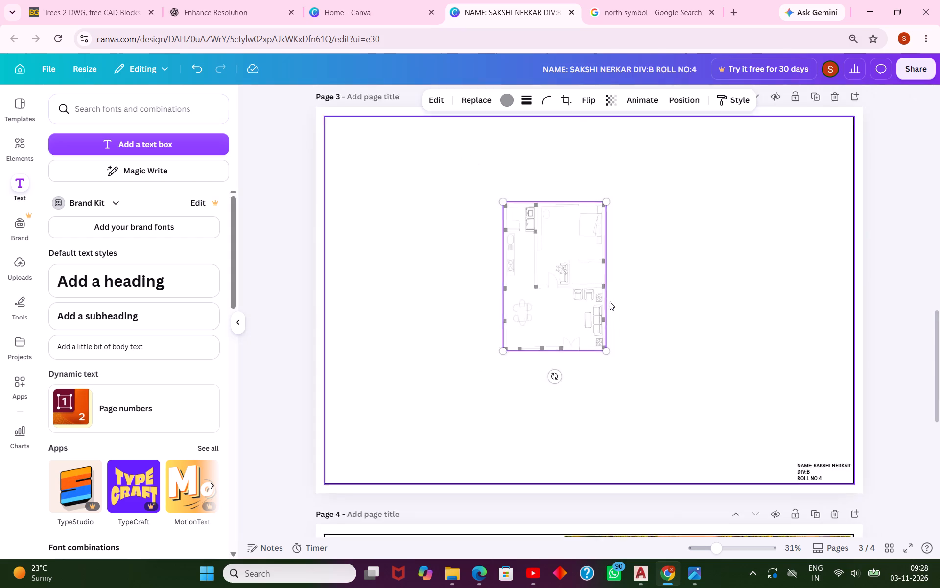
{"action": "scroll", "coordinate": [610, 301], "scroll_direction": "up", "scroll_amount": 3}
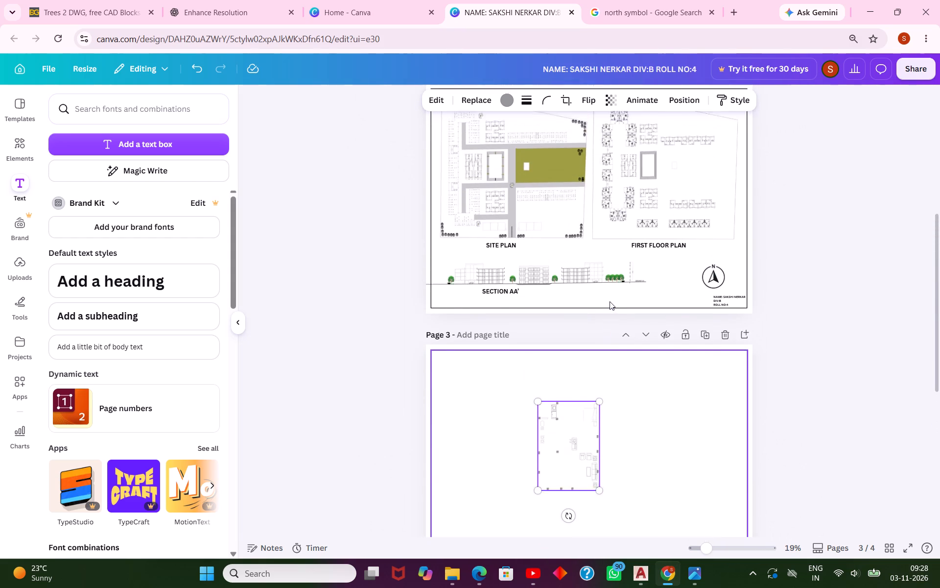
{"action": "scroll", "coordinate": [610, 301], "scroll_direction": "up", "scroll_amount": 2}
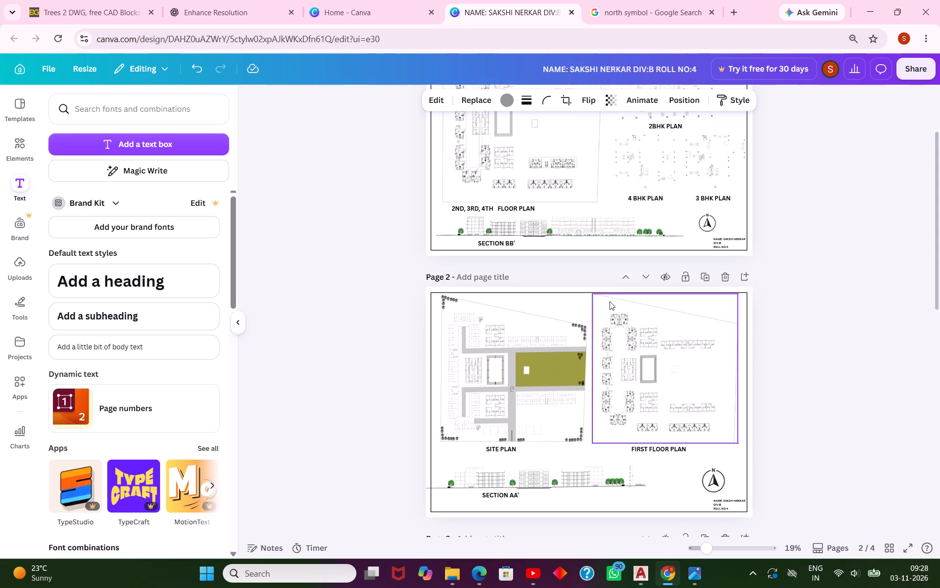
{"action": "scroll", "coordinate": [561, 254], "scroll_direction": "down", "scroll_amount": 2}
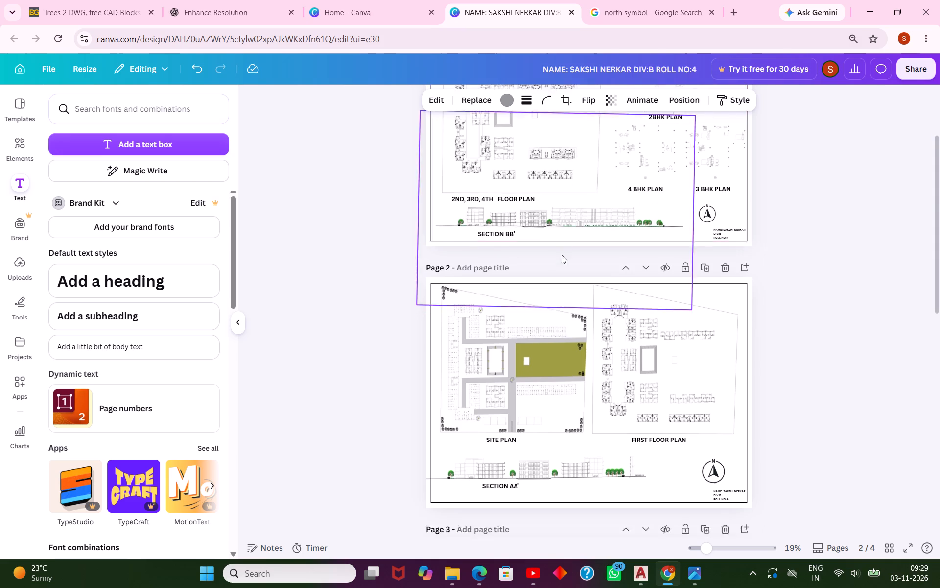
{"action": "scroll", "coordinate": [562, 255], "scroll_direction": "down", "scroll_amount": 1}
{"action": "scroll", "coordinate": [622, 268], "scroll_direction": "down", "scroll_amount": 3}
{"action": "left_click_drag", "start_coordinate": [547, 277], "coordinate": [652, 247]}
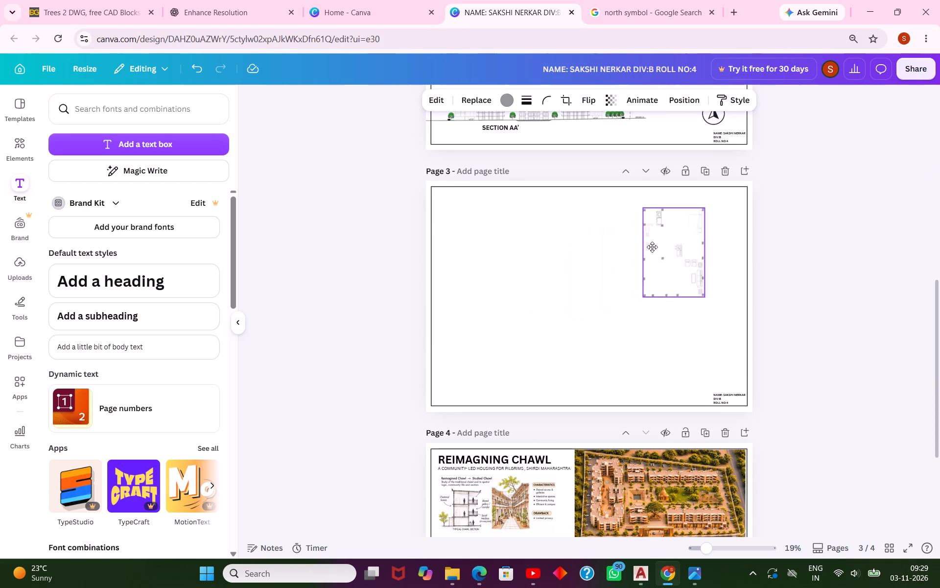
{"action": "left_click_drag", "start_coordinate": [652, 247], "coordinate": [666, 245]}
Copy page 4's aerial render, paste it and place the copy in the upper-left corner of page 3's border frame.
{"action": "scroll", "coordinate": [665, 207], "scroll_direction": "down", "scroll_amount": 2}
{"action": "left_click", "coordinate": [654, 348]}
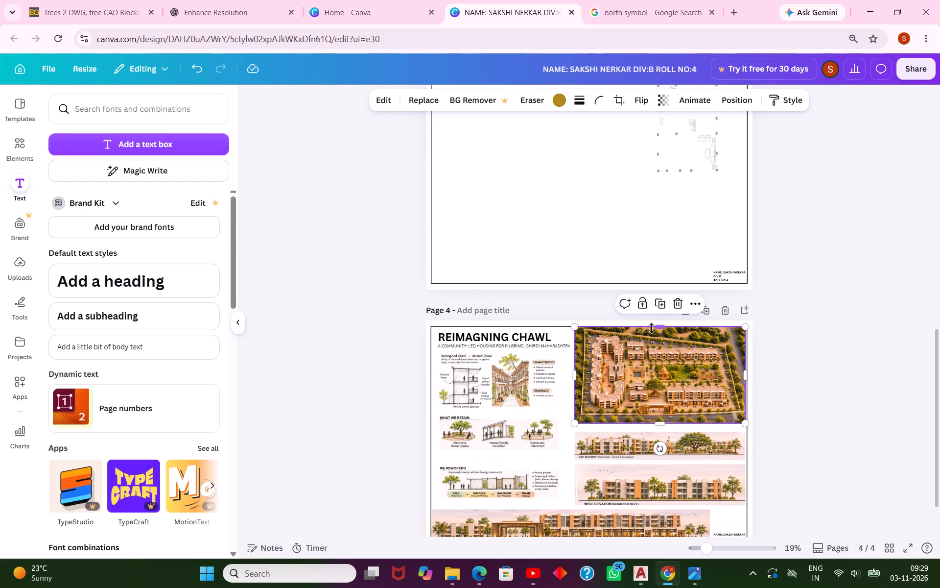
{"action": "key", "text": "ctrl+c"}
{"action": "key", "text": "ctrl+v"}
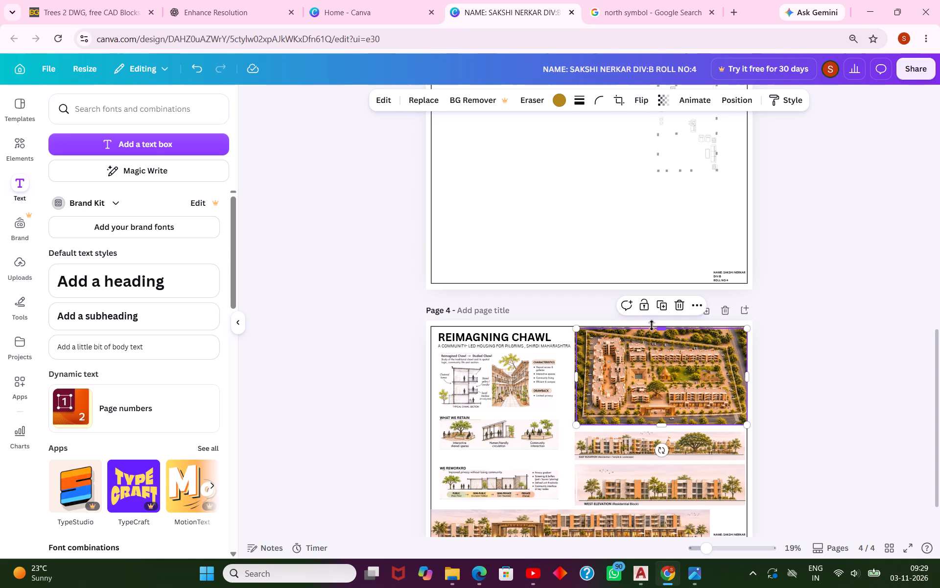
{"action": "left_click_drag", "start_coordinate": [656, 357], "coordinate": [546, 117]}
{"action": "scroll", "coordinate": [584, 243], "scroll_direction": "up", "scroll_amount": 2}
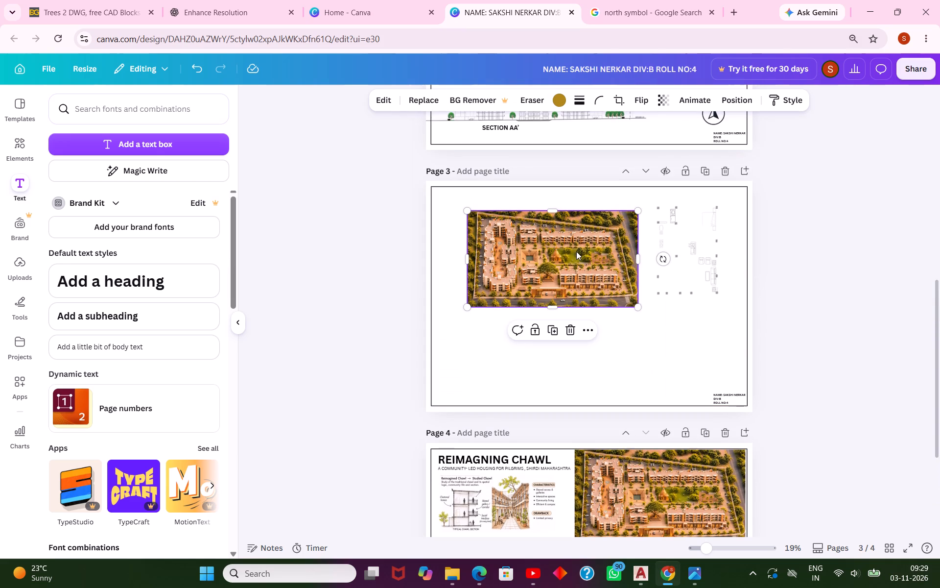
{"action": "left_click_drag", "start_coordinate": [573, 251], "coordinate": [546, 234]}
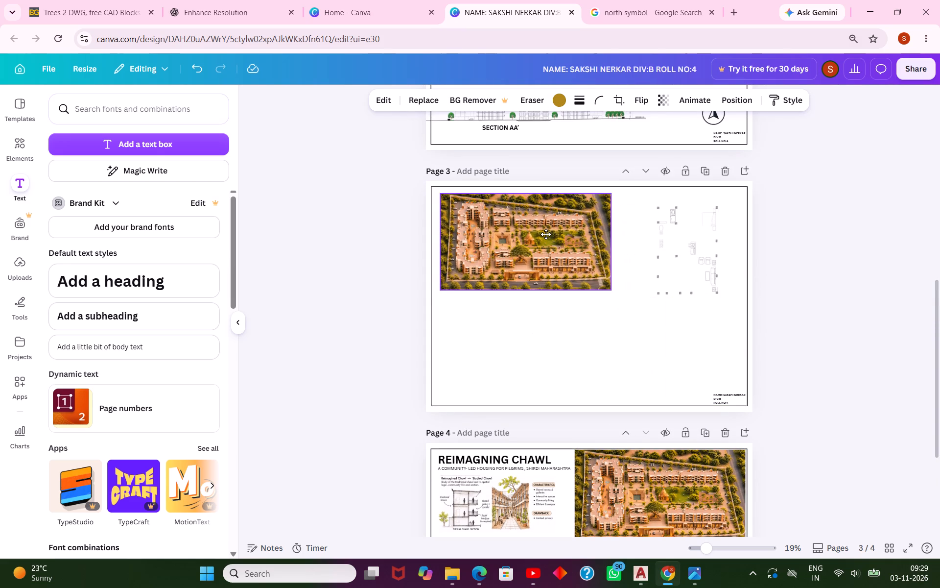
{"action": "left_click_drag", "start_coordinate": [546, 234], "coordinate": [543, 232]}
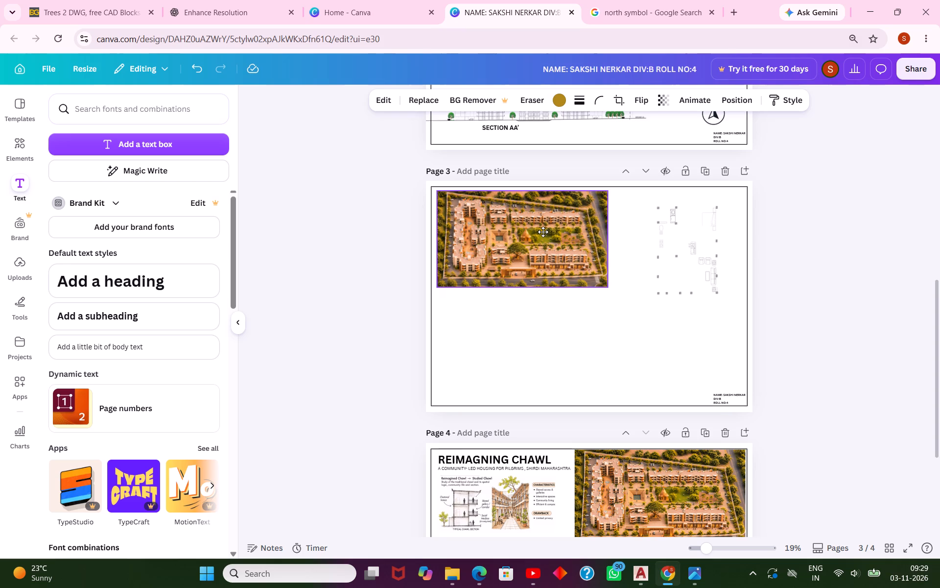
{"action": "left_click_drag", "start_coordinate": [543, 232], "coordinate": [542, 232]}
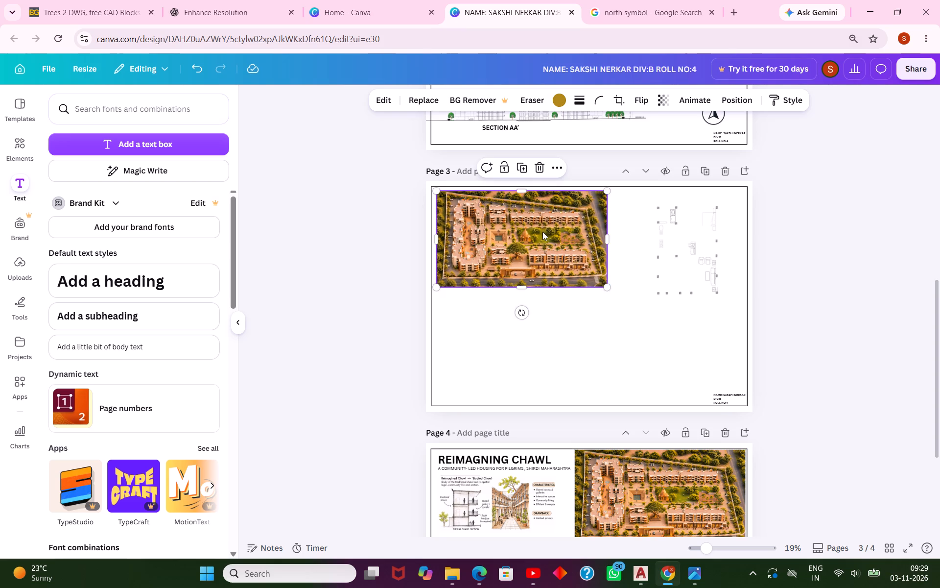
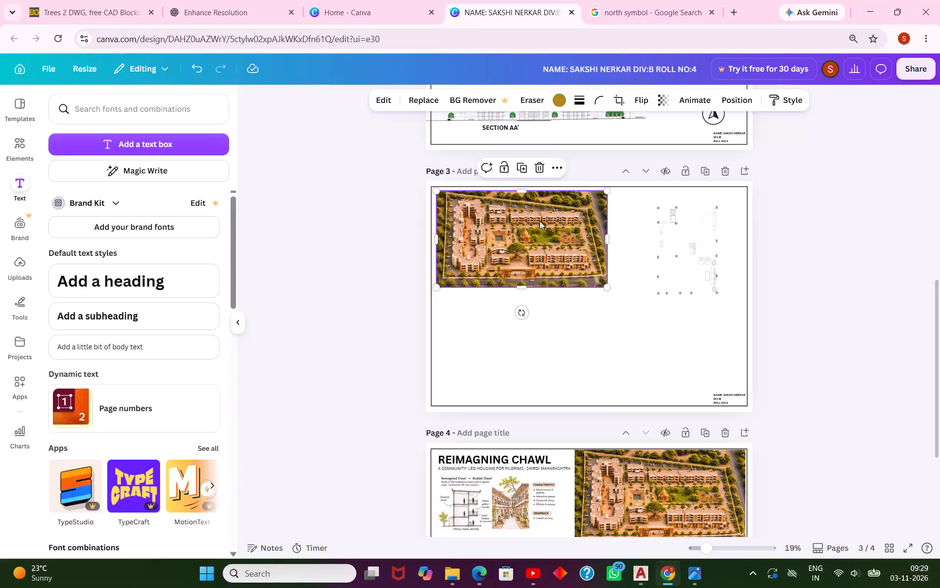
Move page 3's floor plan into the upper-right corner of the border frame, level with the top of the aerial render.
{"action": "scroll", "coordinate": [552, 246], "scroll_direction": "up", "scroll_amount": 3}
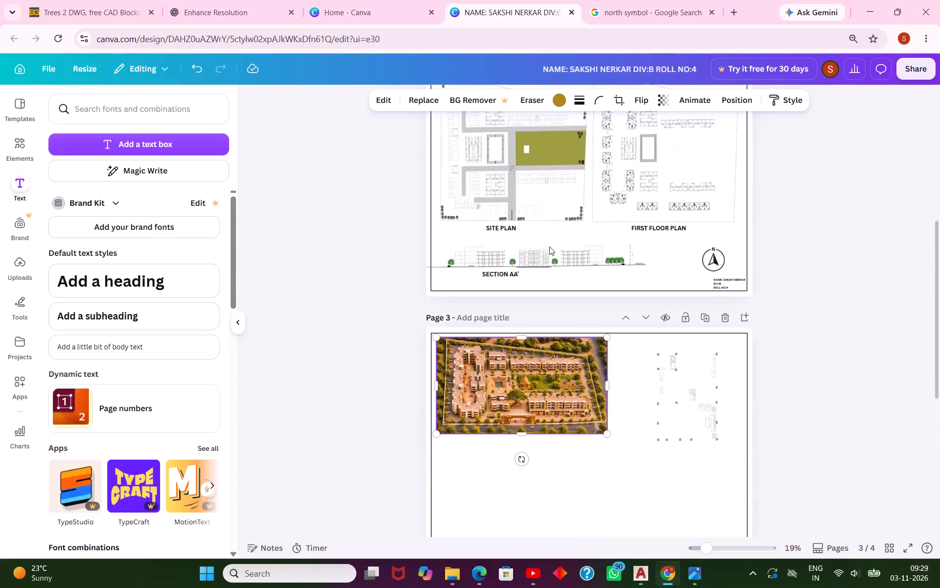
{"action": "scroll", "coordinate": [555, 246], "scroll_direction": "up", "scroll_amount": 6}
{"action": "scroll", "coordinate": [538, 220], "scroll_direction": "down", "scroll_amount": 6}
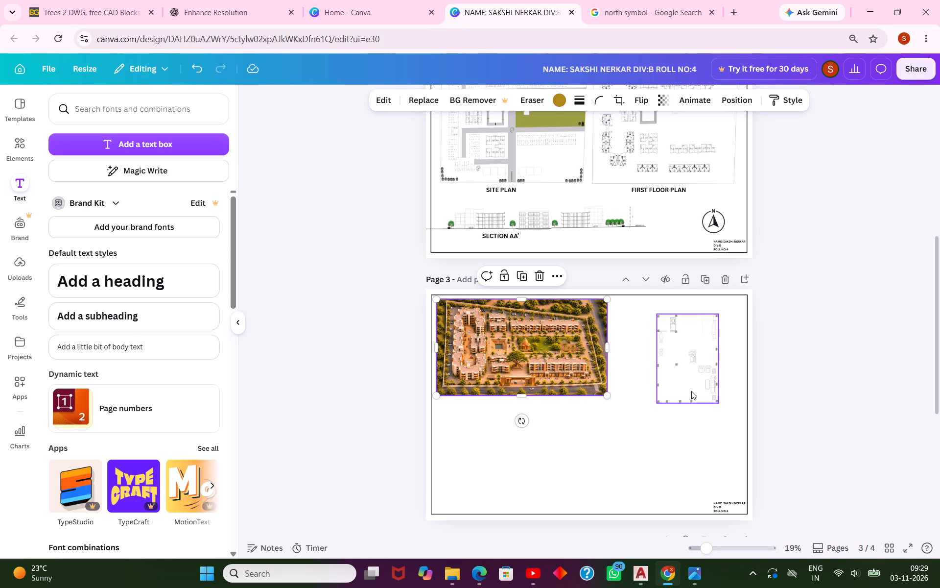
{"action": "left_click_drag", "start_coordinate": [691, 391], "coordinate": [706, 377]}
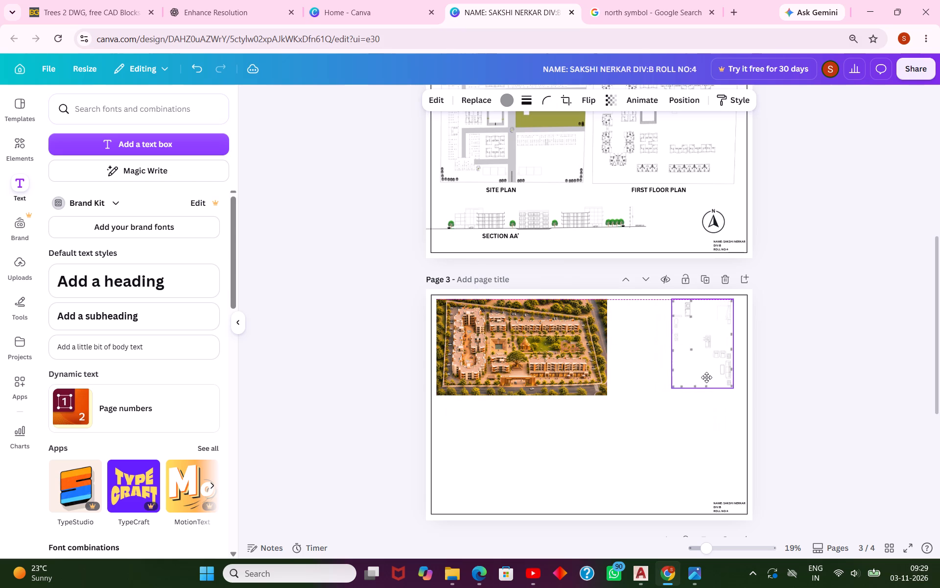
{"action": "left_click_drag", "start_coordinate": [706, 377], "coordinate": [714, 378]}
Copy the "2BHK PLAN" label from page 1 and paste it onto page 3, centred just below the floor plan.
{"action": "scroll", "coordinate": [699, 399], "scroll_direction": "up", "scroll_amount": 1}
{"action": "scroll", "coordinate": [699, 399], "scroll_direction": "down", "scroll_amount": 1}
{"action": "scroll", "coordinate": [699, 393], "scroll_direction": "up", "scroll_amount": 2}
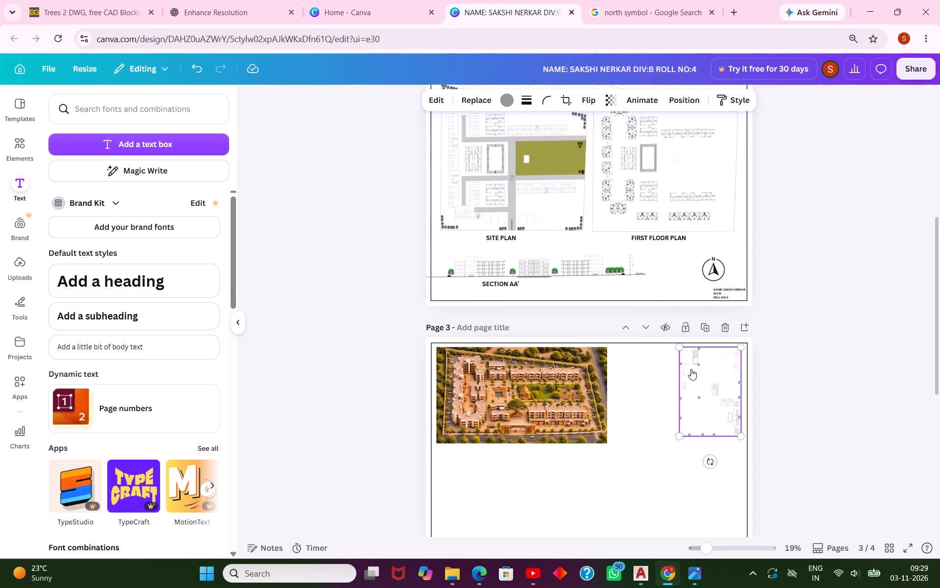
{"action": "scroll", "coordinate": [691, 342], "scroll_direction": "up", "scroll_amount": 5}
{"action": "left_click", "coordinate": [662, 233]}
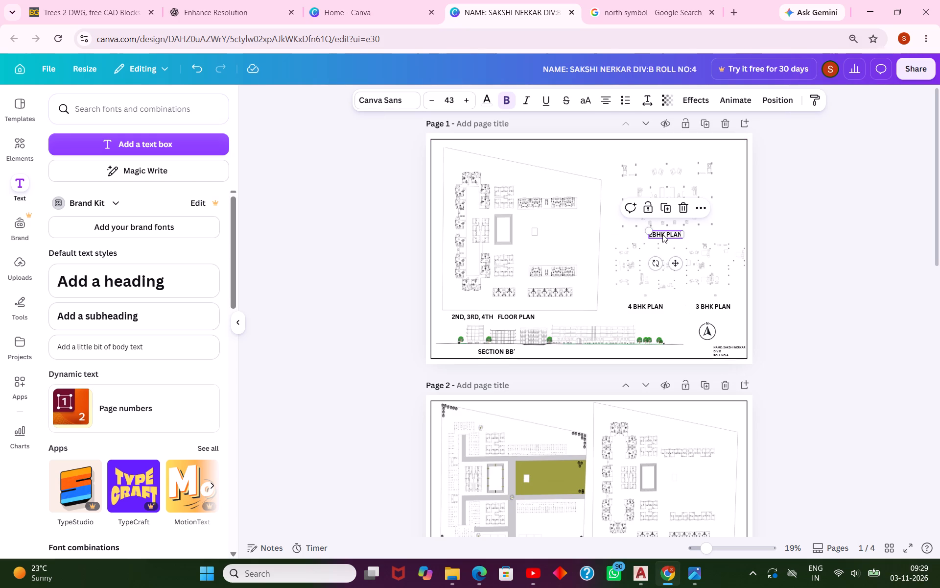
{"action": "key", "text": "ctrl+c"}
{"action": "scroll", "coordinate": [662, 227], "scroll_direction": "down", "scroll_amount": 7}
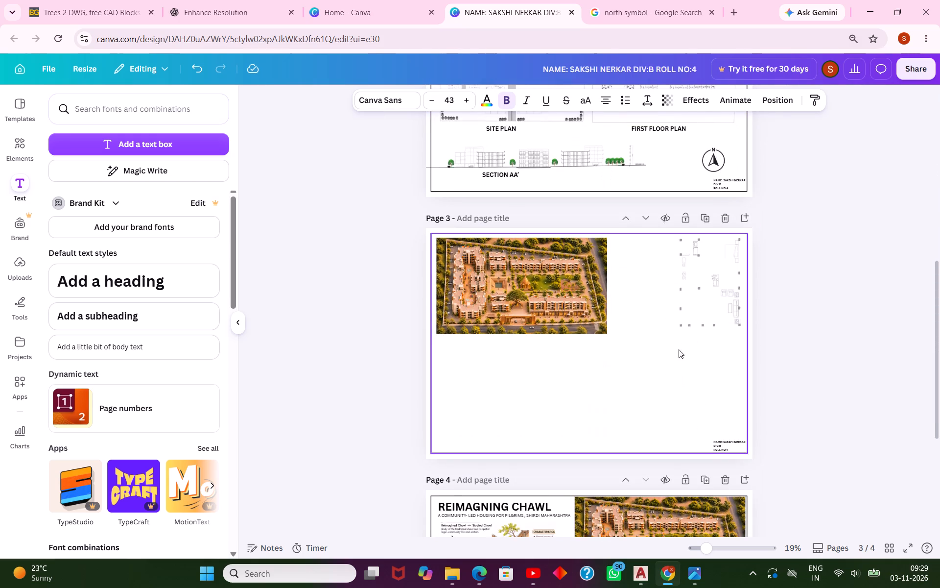
{"action": "scroll", "coordinate": [691, 343], "scroll_direction": "up", "scroll_amount": 1}
{"action": "key", "text": "ctrl+v"}
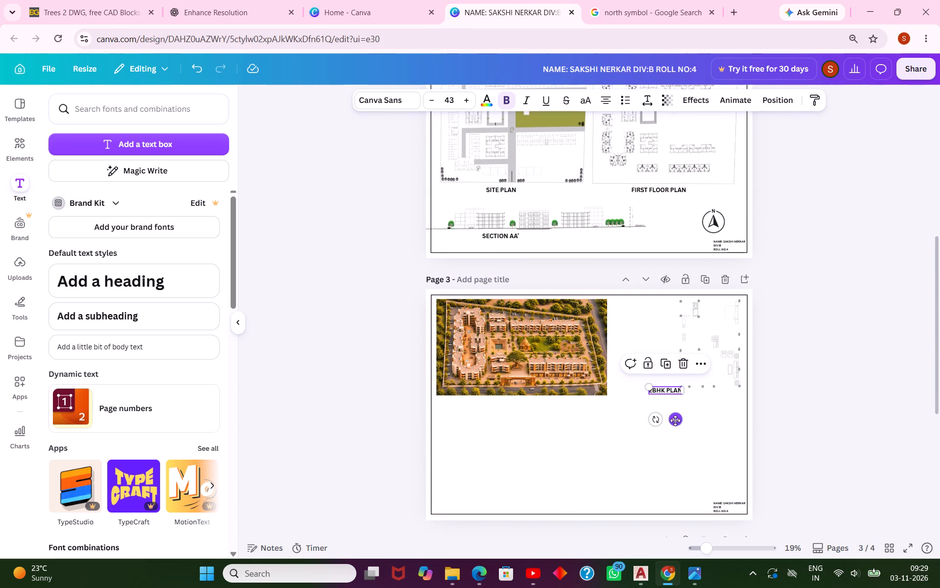
{"action": "left_click_drag", "start_coordinate": [675, 420], "coordinate": [712, 427]}
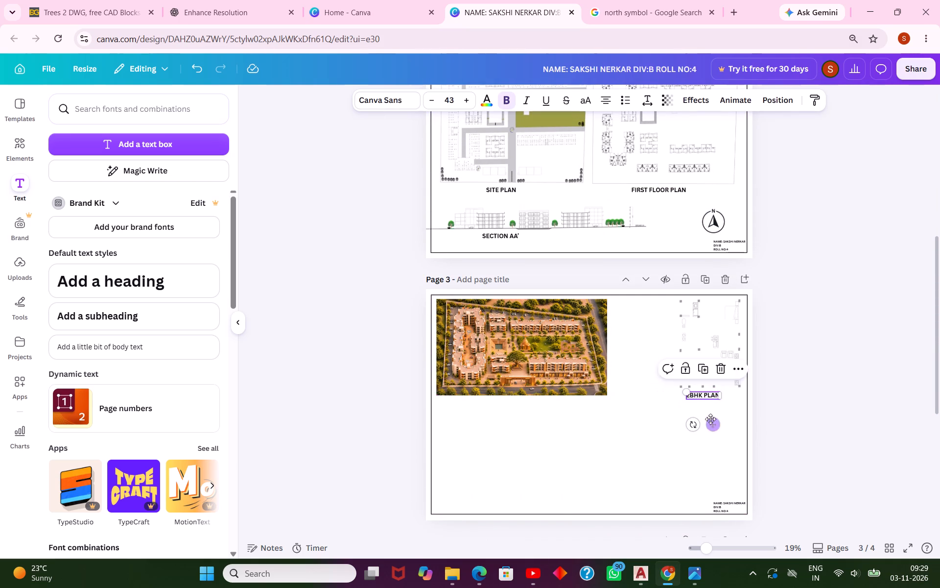
Change the label under page 3's floor plan to read "1 BHK PLAN".
{"action": "scroll", "coordinate": [699, 397], "scroll_direction": "up", "scroll_amount": 2}
{"action": "scroll", "coordinate": [699, 396], "scroll_direction": "down", "scroll_amount": 3}
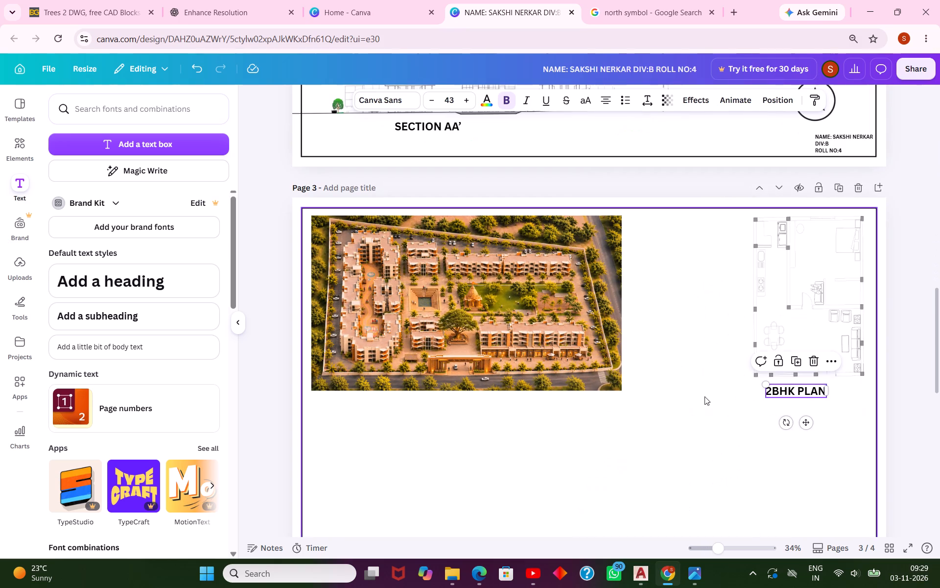
{"action": "scroll", "coordinate": [711, 395], "scroll_direction": "right", "scroll_amount": 1}
{"action": "left_click", "coordinate": [780, 391]}
{"action": "left_click", "coordinate": [773, 391]}
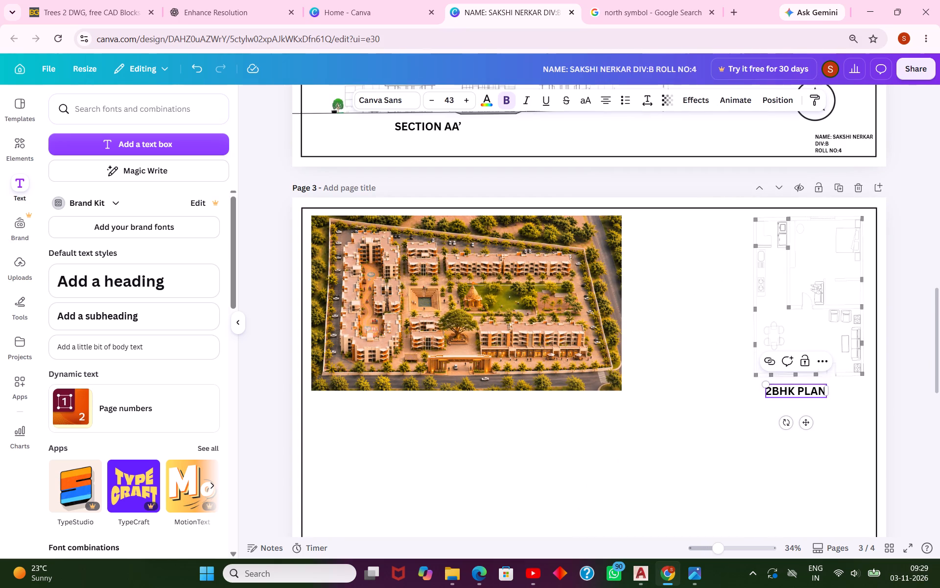
{"action": "key", "text": "BackSpace"}
{"action": "key", "text": "1"}
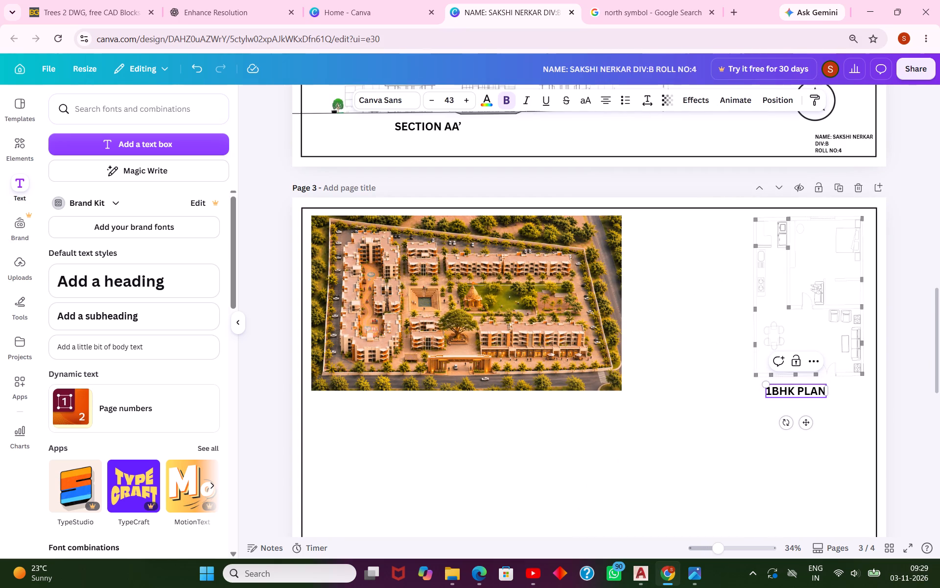
{"action": "left_click", "coordinate": [731, 478]}
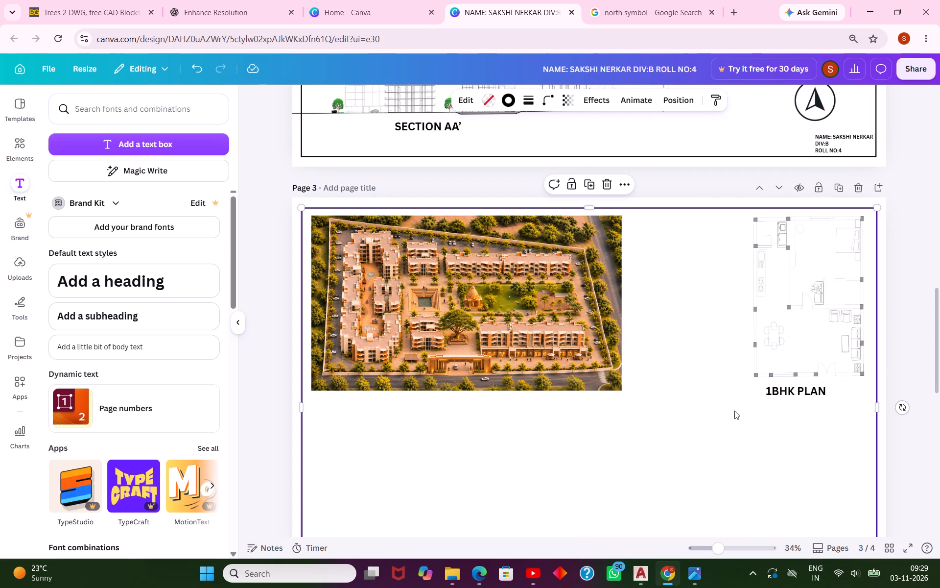
{"action": "scroll", "coordinate": [764, 390], "scroll_direction": "up", "scroll_amount": 1}
{"action": "scroll", "coordinate": [799, 423], "scroll_direction": "down", "scroll_amount": 2}
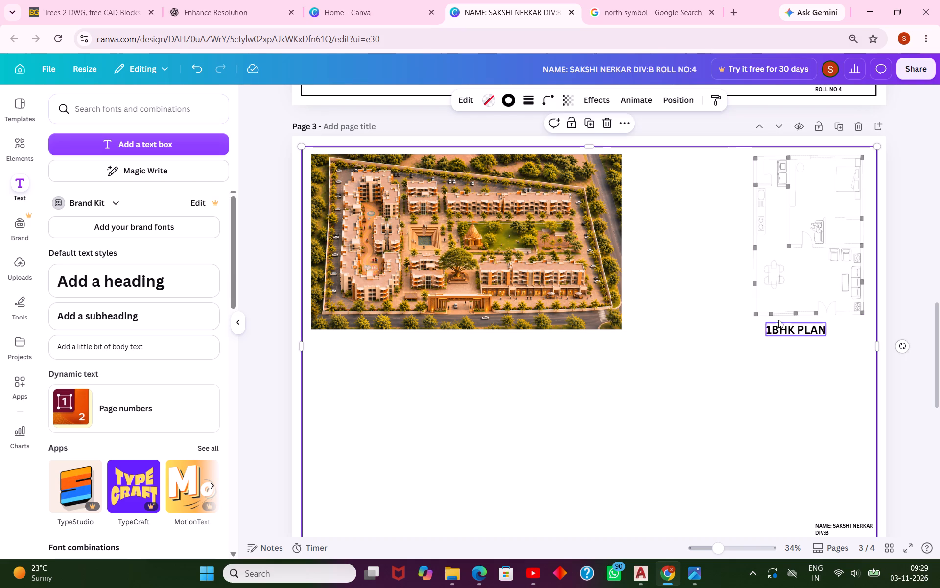
{"action": "left_click", "coordinate": [779, 329]}
{"action": "left_click", "coordinate": [775, 329]}
{"action": "left_click", "coordinate": [771, 329]}
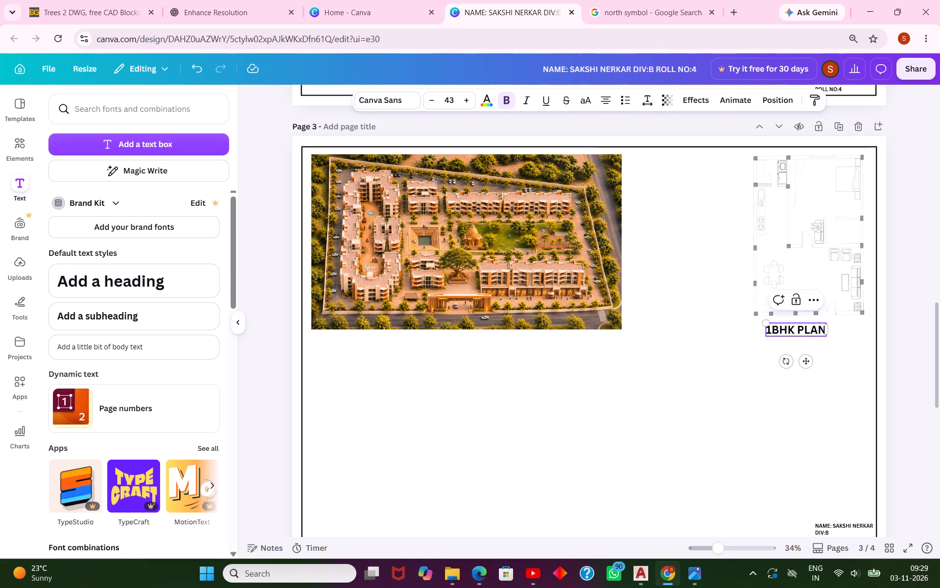
{"action": "key", "text": "space"}
{"action": "left_click", "coordinate": [750, 403]}
Enlarge page 3's aerial render proportionally from its upper-left corner until it nearly reaches the floor plan.
{"action": "scroll", "coordinate": [686, 304], "scroll_direction": "down", "scroll_amount": 3}
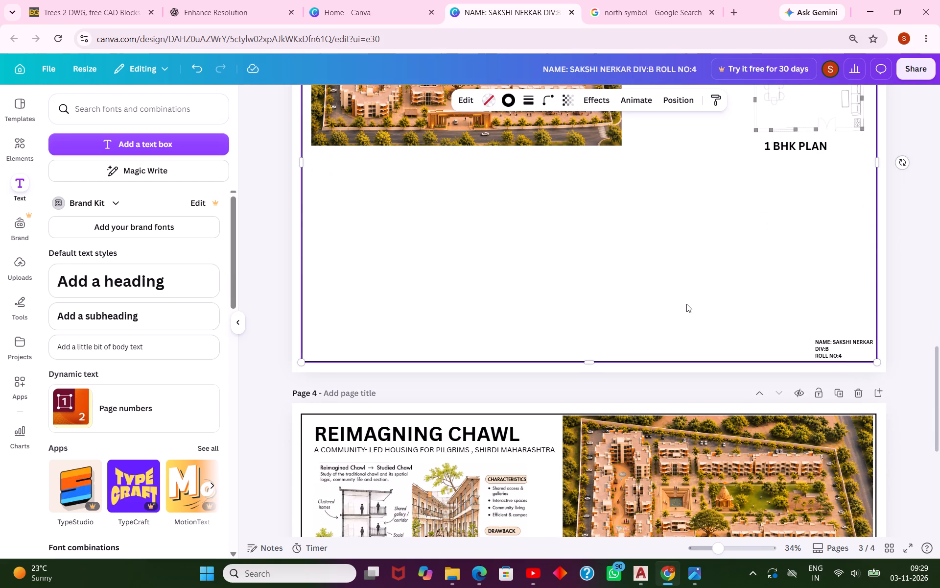
{"action": "scroll", "coordinate": [780, 350], "scroll_direction": "up", "scroll_amount": 2}
{"action": "scroll", "coordinate": [466, 295], "scroll_direction": "down", "scroll_amount": 1}
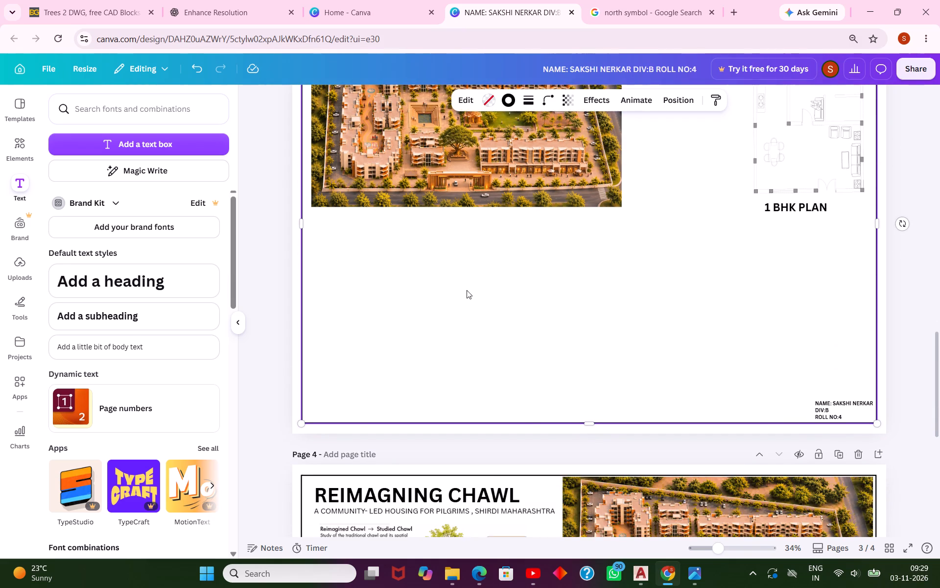
{"action": "scroll", "coordinate": [473, 278], "scroll_direction": "up", "scroll_amount": 2}
{"action": "left_click", "coordinate": [465, 289]}
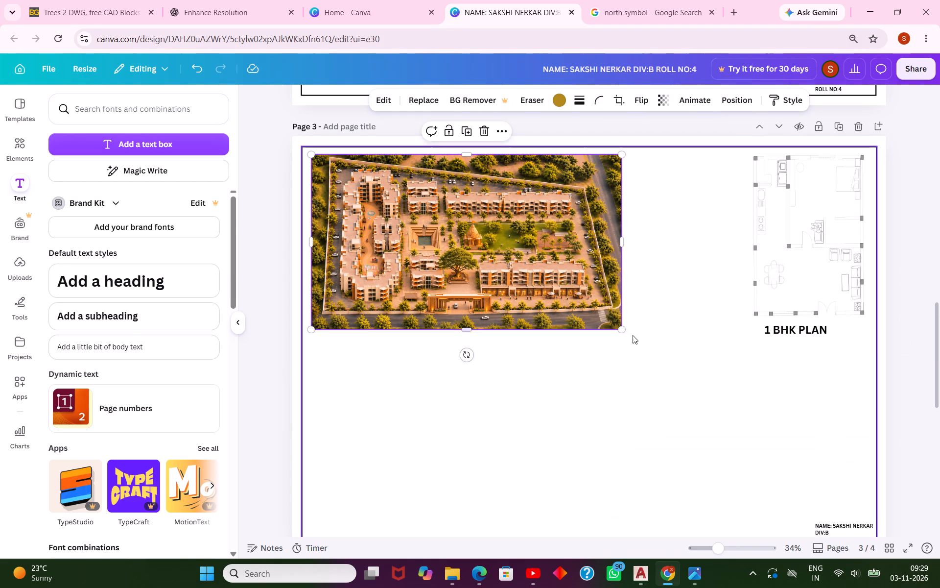
{"action": "left_click_drag", "start_coordinate": [623, 332], "coordinate": [759, 347]}
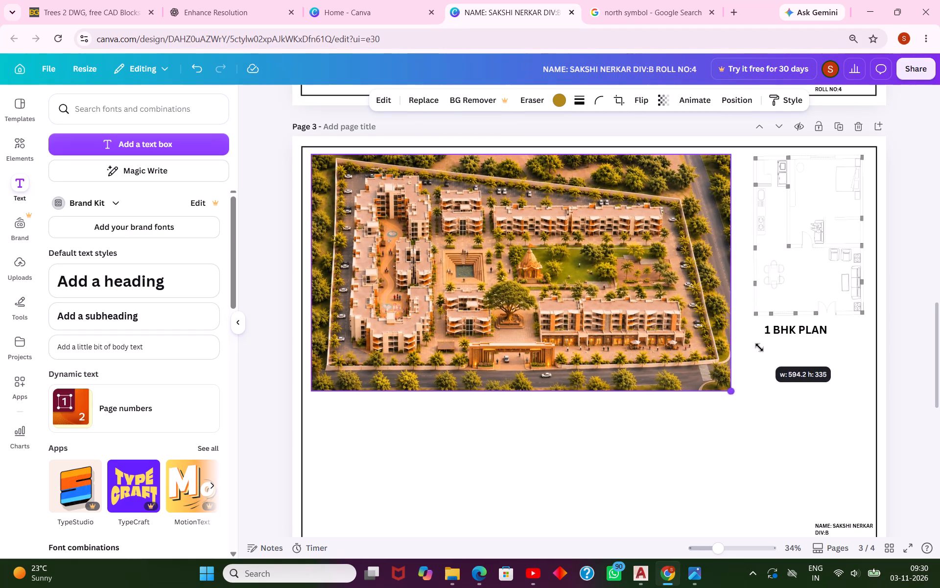
{"action": "left_click_drag", "start_coordinate": [759, 347], "coordinate": [764, 351]}
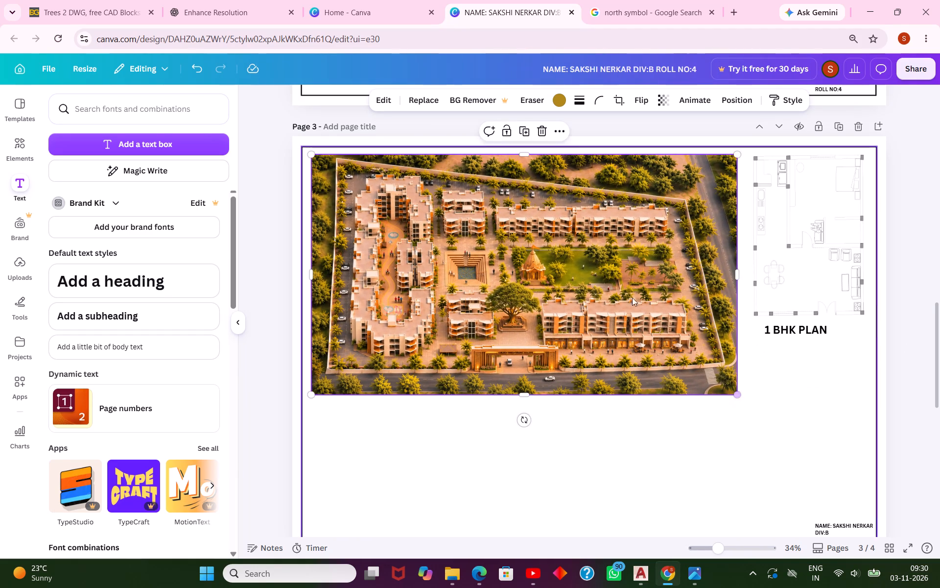
Copy the image "Walled Residential Complex Architectural Collage" from the Downloads folder and paste it onto page 3 in Canva.
{"action": "scroll", "coordinate": [528, 267], "scroll_direction": "down", "scroll_amount": 1}
{"action": "left_click", "coordinate": [630, 416]}
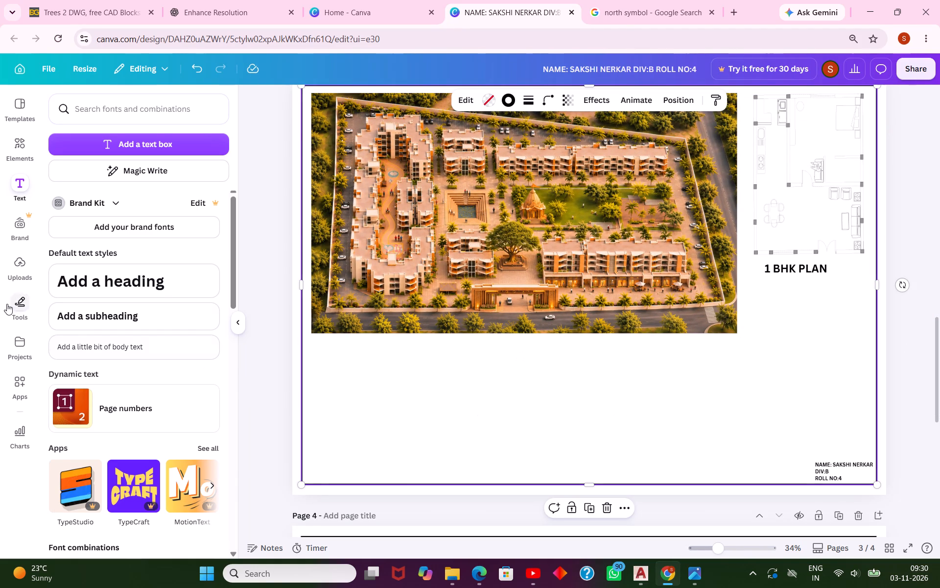
{"action": "left_click", "coordinate": [449, 577]}
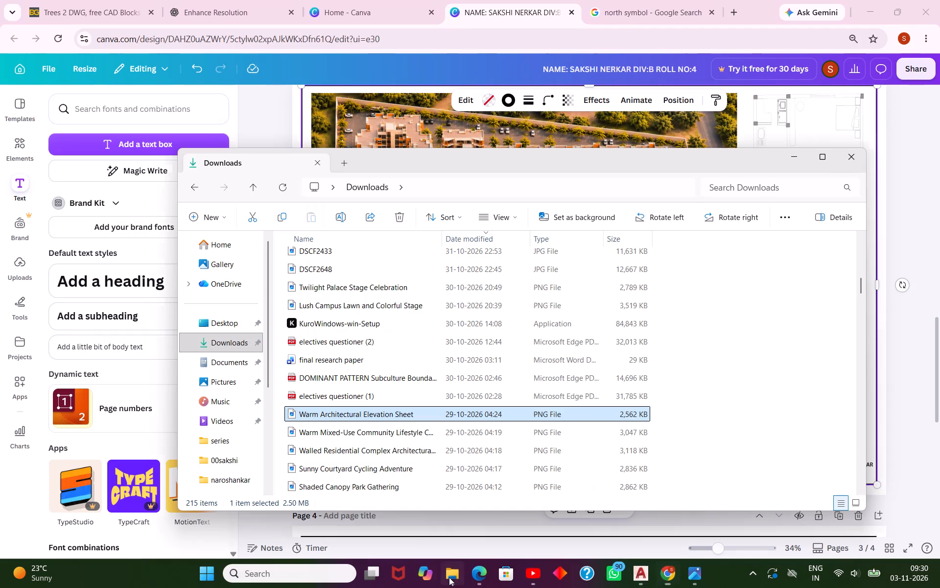
{"action": "left_click", "coordinate": [365, 449]}
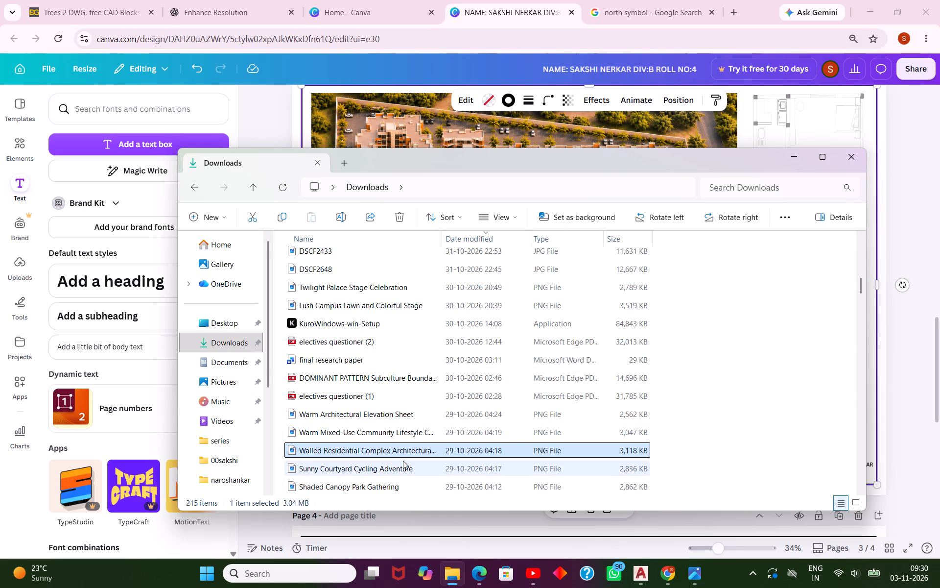
{"action": "double_click", "coordinate": [400, 451]}
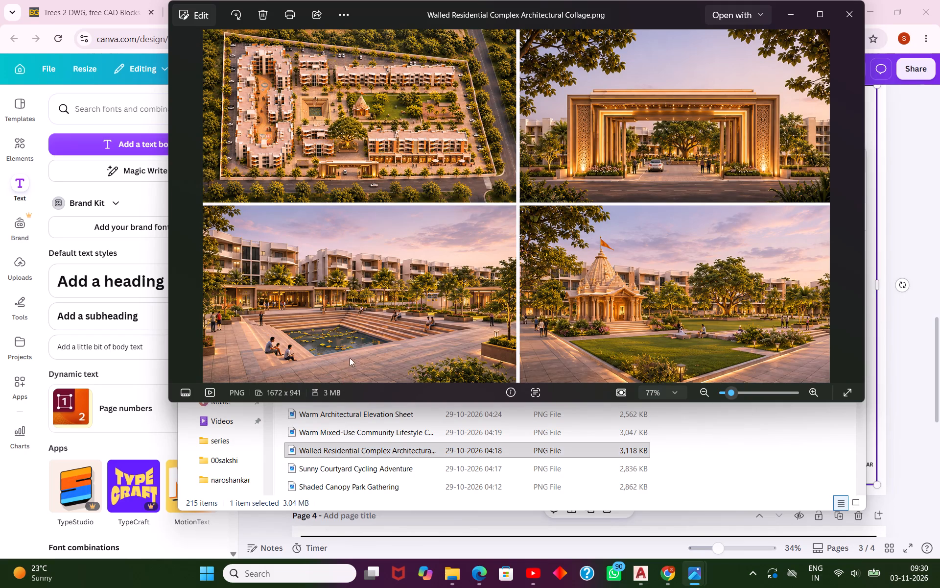
{"action": "right_click", "coordinate": [473, 317]}
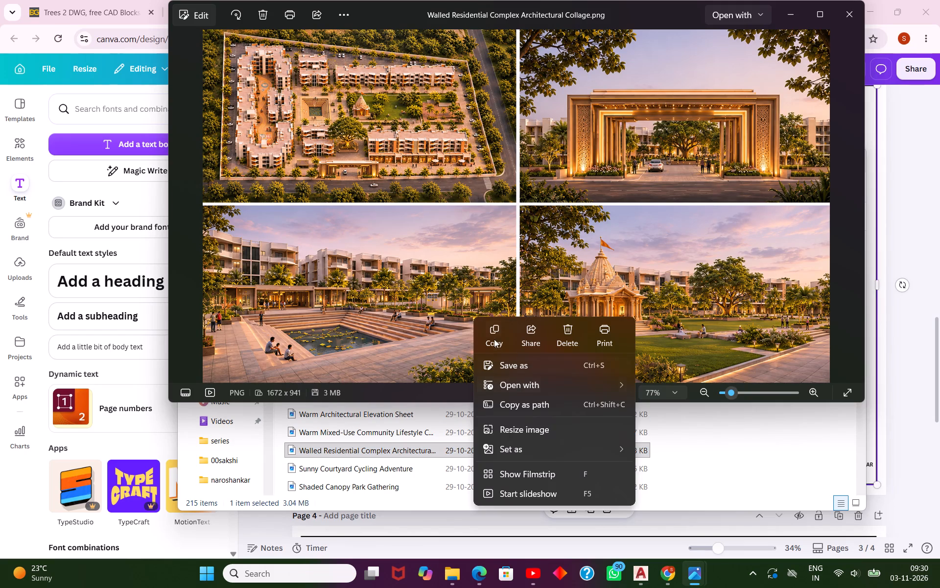
{"action": "left_click", "coordinate": [491, 334]}
{"action": "left_click", "coordinate": [907, 427]}
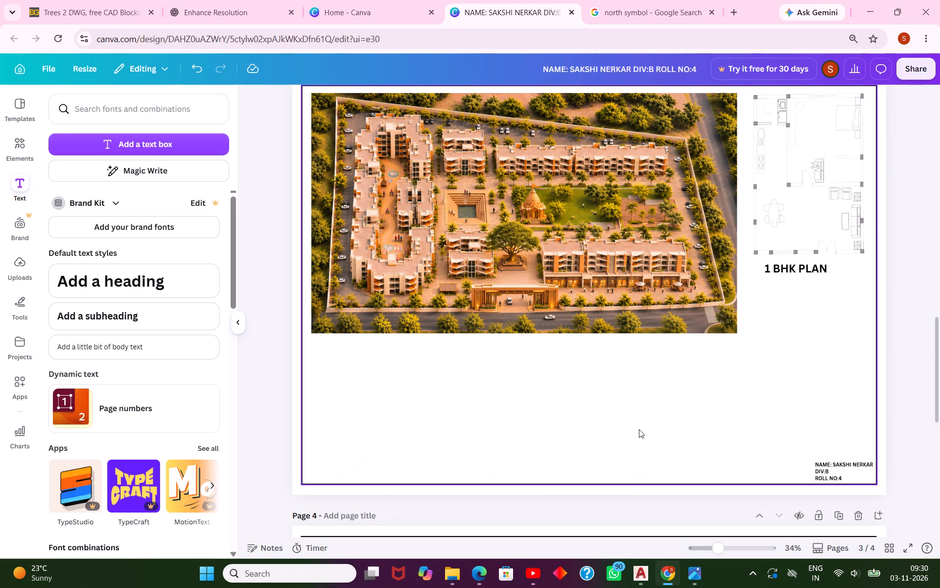
{"action": "key", "text": "ctrl+v"}
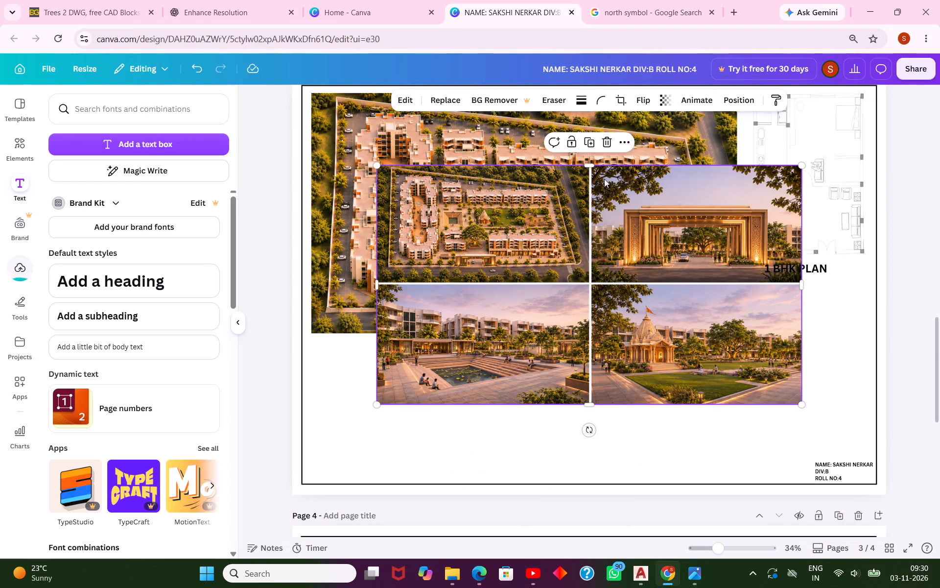
Crop the pasted collage down to its lower-left picture, the courtyard with the stepped pool.
{"action": "left_click_drag", "start_coordinate": [596, 164], "coordinate": [604, 283]}
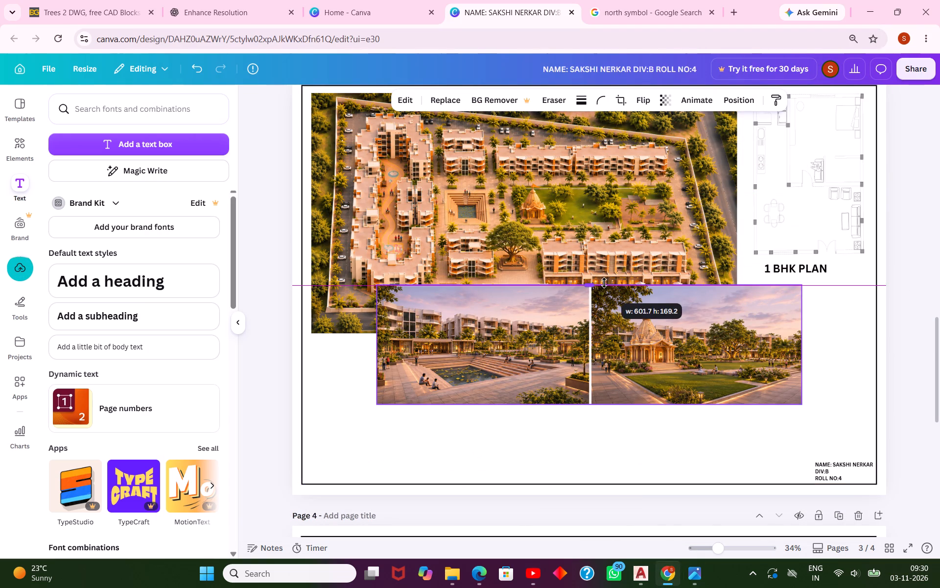
{"action": "left_click_drag", "start_coordinate": [800, 349], "coordinate": [596, 353]}
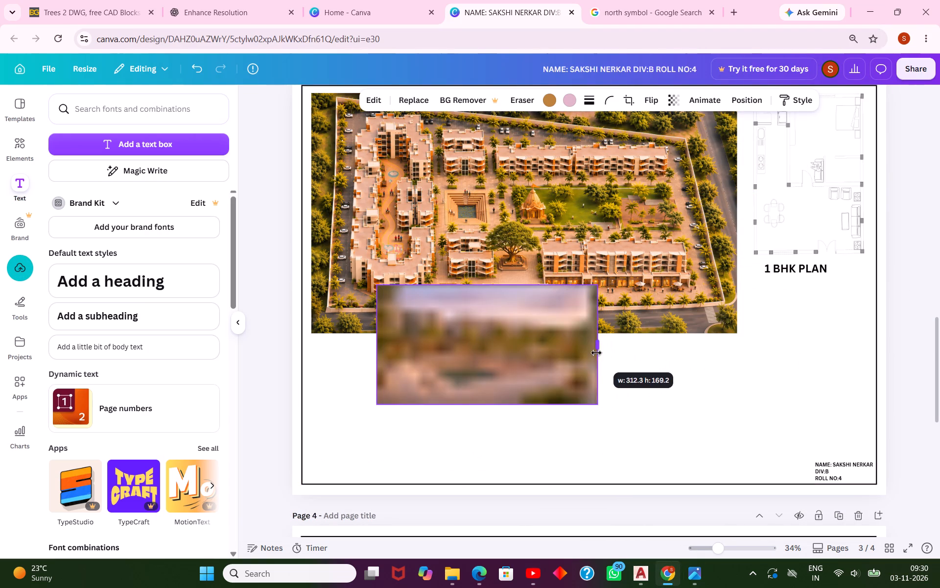
{"action": "left_click_drag", "start_coordinate": [596, 353], "coordinate": [588, 354]}
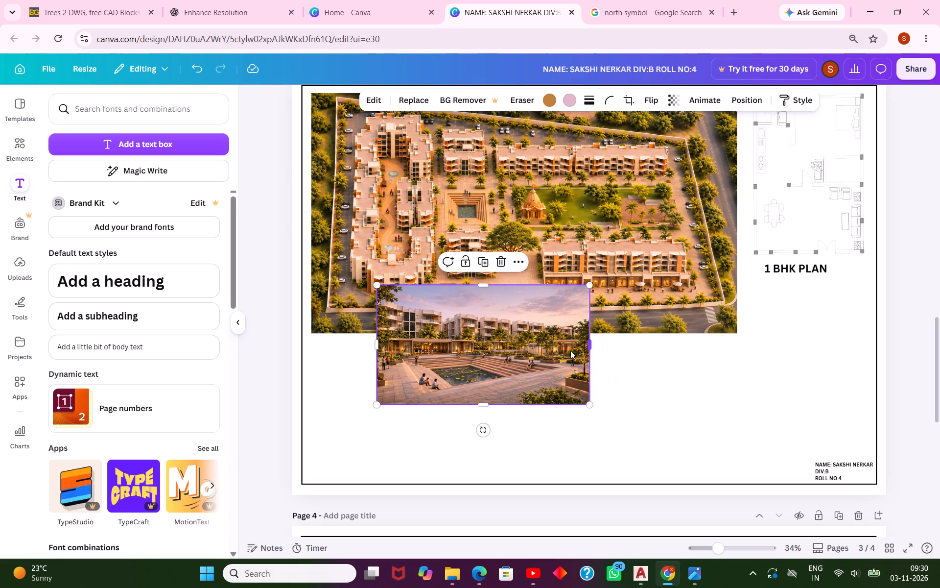
Place the stepped-pool picture below the aerial render, aligned to its left edge, and enlarge it to nearly reach the frame's bottom.
{"action": "left_click_drag", "start_coordinate": [483, 347], "coordinate": [420, 402]}
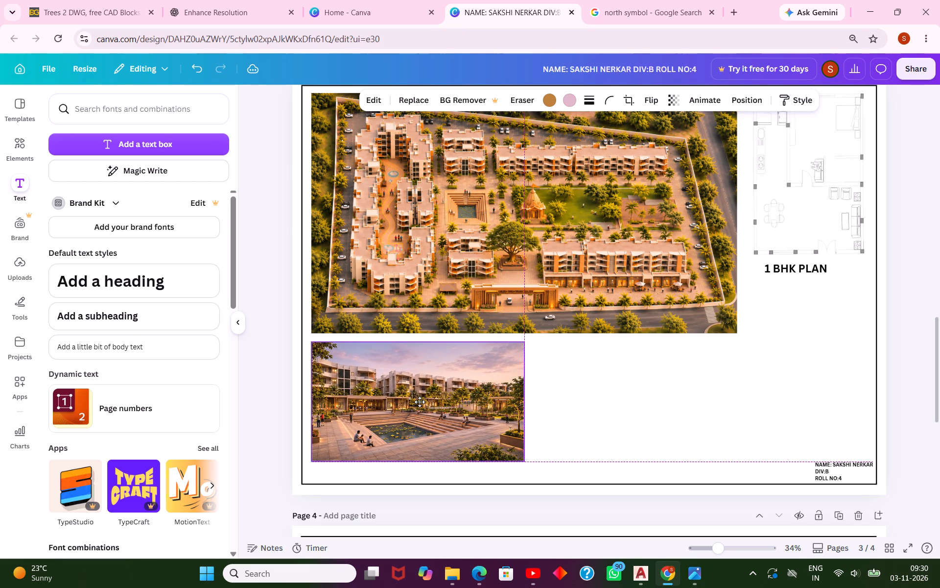
{"action": "left_click_drag", "start_coordinate": [420, 402], "coordinate": [419, 402]}
{"action": "left_click_drag", "start_coordinate": [526, 461], "coordinate": [539, 476]}
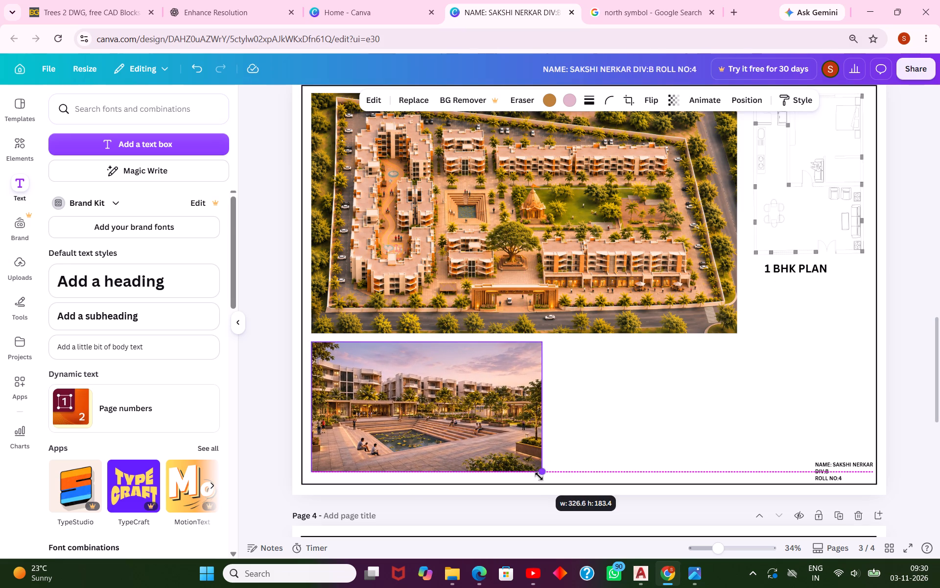
{"action": "left_click_drag", "start_coordinate": [539, 476], "coordinate": [553, 483]}
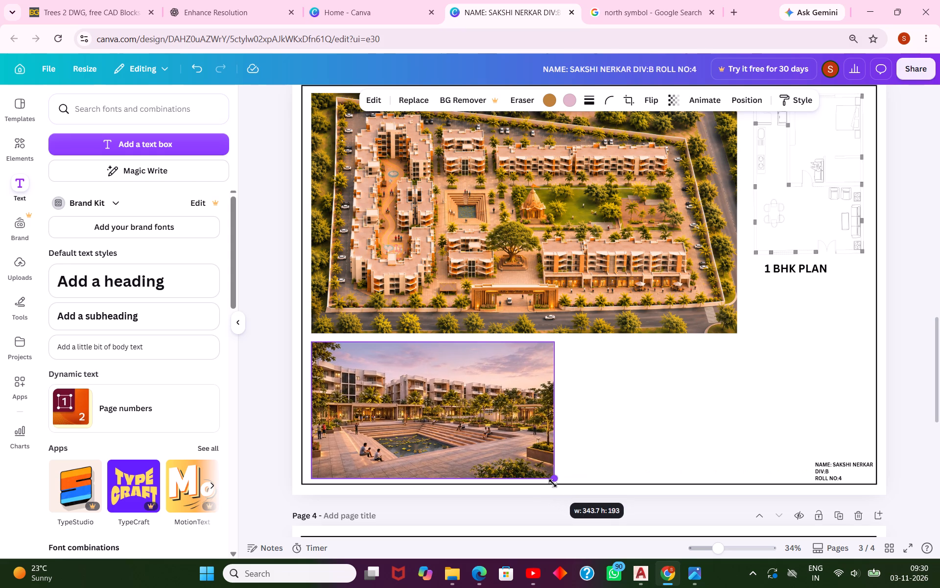
{"action": "left_click_drag", "start_coordinate": [553, 483], "coordinate": [546, 477]}
{"action": "left_click", "coordinate": [639, 413]}
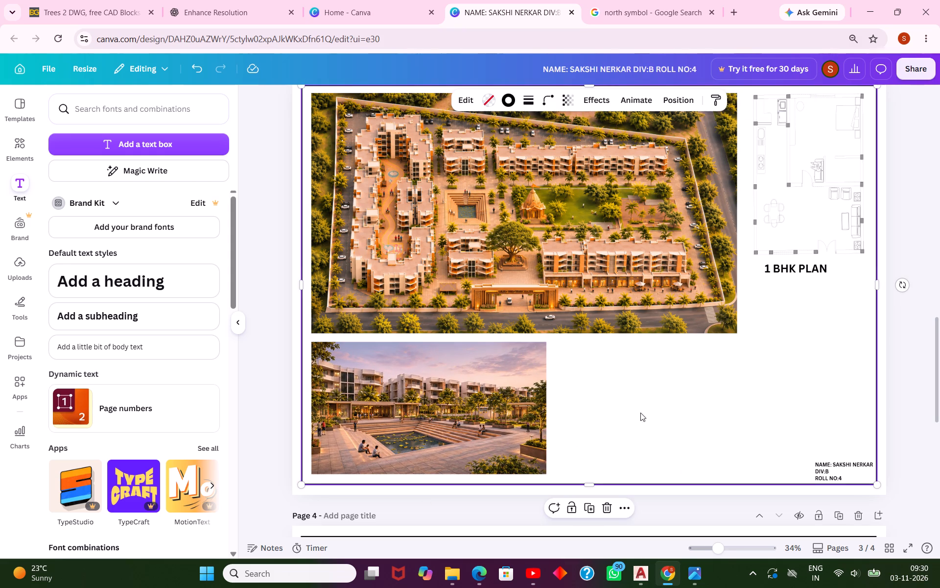
Copy the image "Sunny Courtyard Cycling Adventure" from the Downloads folder and paste it onto page 3 in Canva.
{"action": "scroll", "coordinate": [689, 424], "scroll_direction": "up", "scroll_amount": 2}
{"action": "scroll", "coordinate": [689, 424], "scroll_direction": "down", "scroll_amount": 2}
{"action": "left_click", "coordinate": [452, 574]}
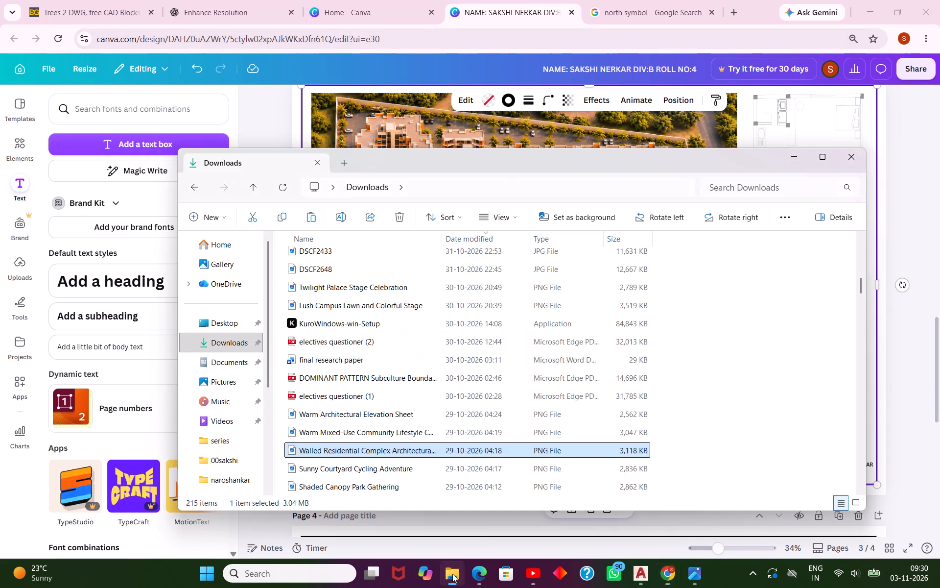
{"action": "left_click", "coordinate": [345, 471]}
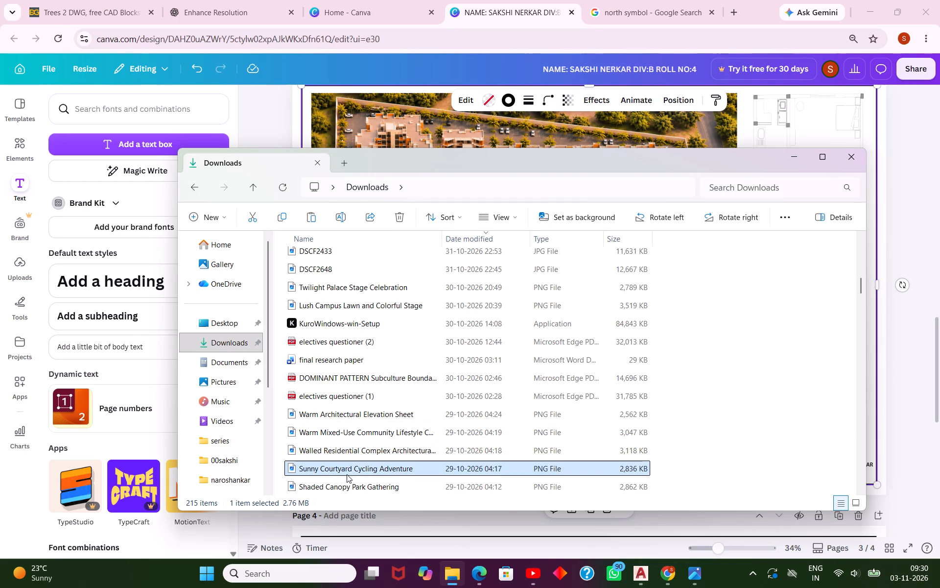
{"action": "double_click", "coordinate": [391, 468]}
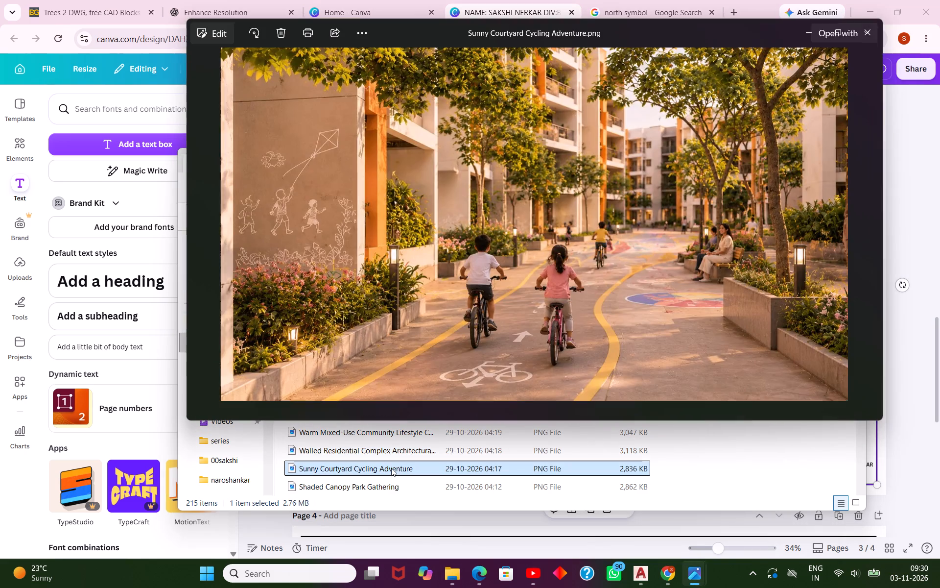
{"action": "right_click", "coordinate": [494, 296]}
{"action": "left_click", "coordinate": [519, 321]}
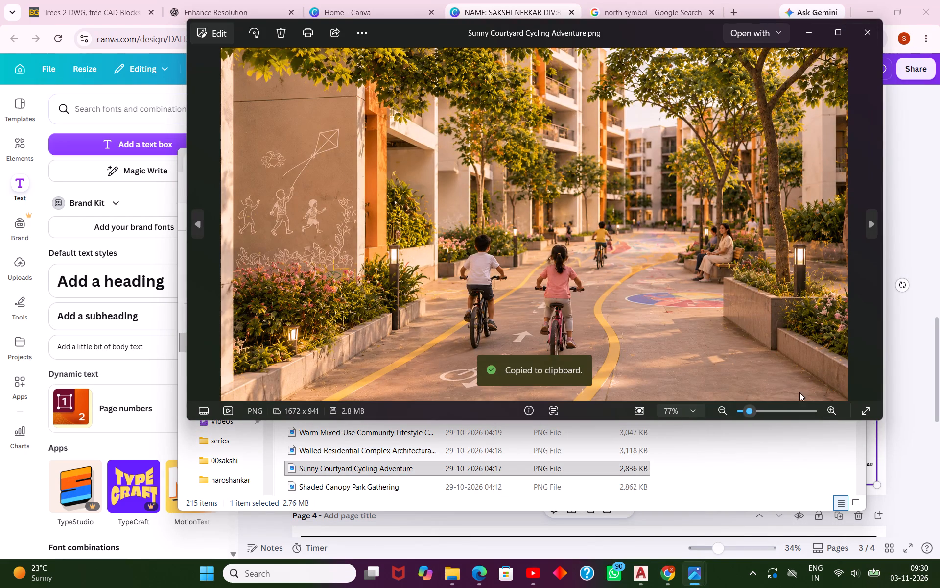
{"action": "left_click", "coordinate": [919, 436]}
{"action": "key", "text": "ctrl+v"}
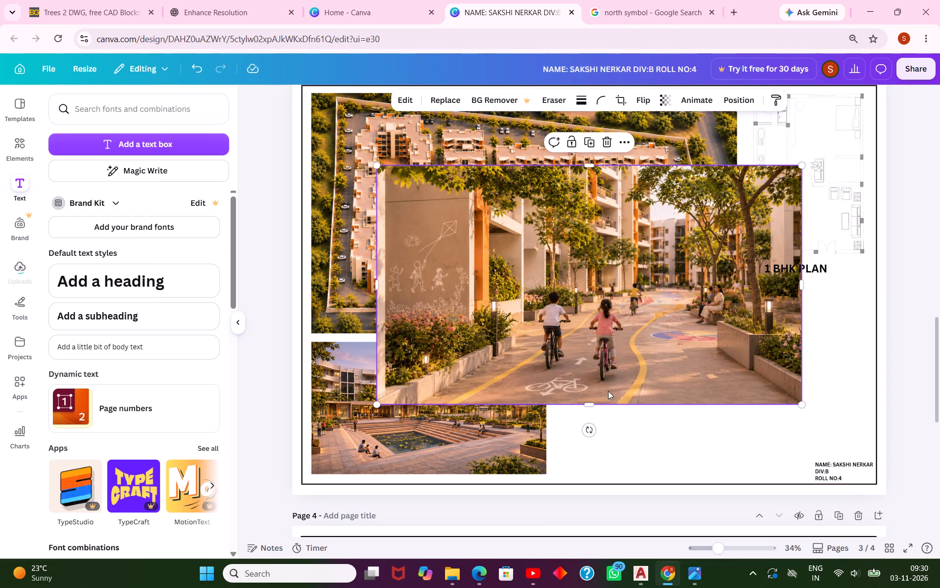
Shrink the cycling picture and place it beside the stepped-pool picture, matching its height and leaving a narrow gap between them.
{"action": "left_click_drag", "start_coordinate": [584, 314], "coordinate": [553, 347]}
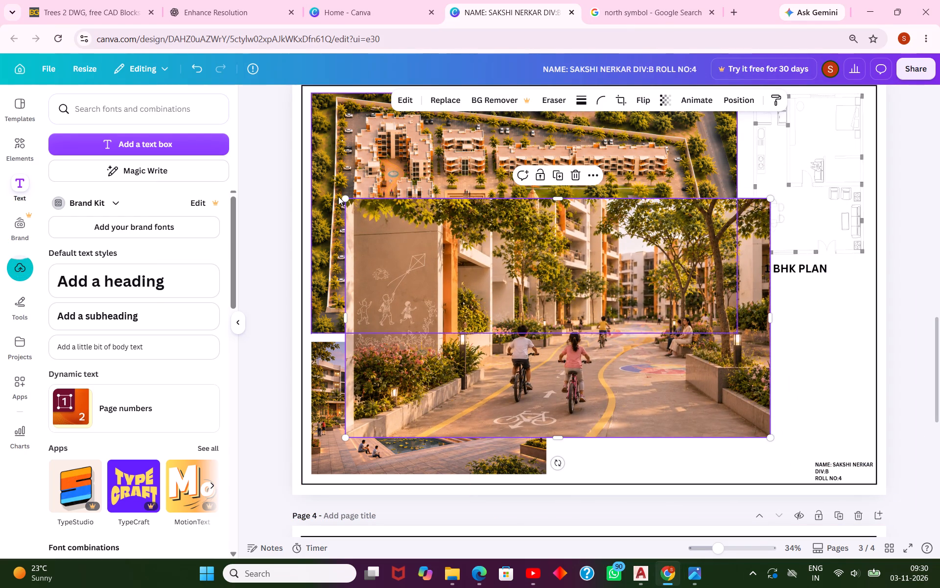
{"action": "left_click_drag", "start_coordinate": [344, 196], "coordinate": [537, 324]}
{"action": "left_click_drag", "start_coordinate": [579, 353], "coordinate": [592, 371]}
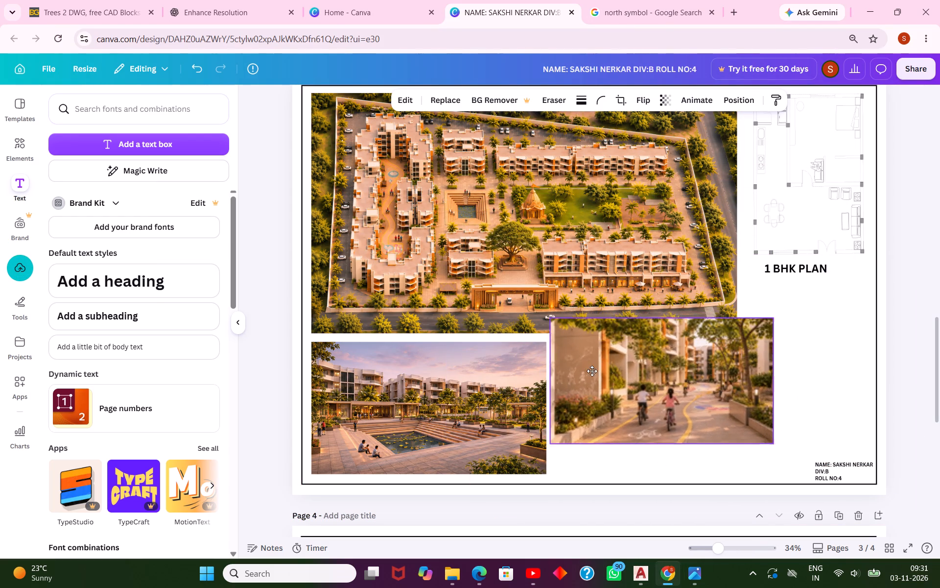
{"action": "left_click_drag", "start_coordinate": [592, 371], "coordinate": [586, 384]}
{"action": "left_click_drag", "start_coordinate": [775, 469], "coordinate": [783, 479]}
{"action": "left_click", "coordinate": [866, 412]}
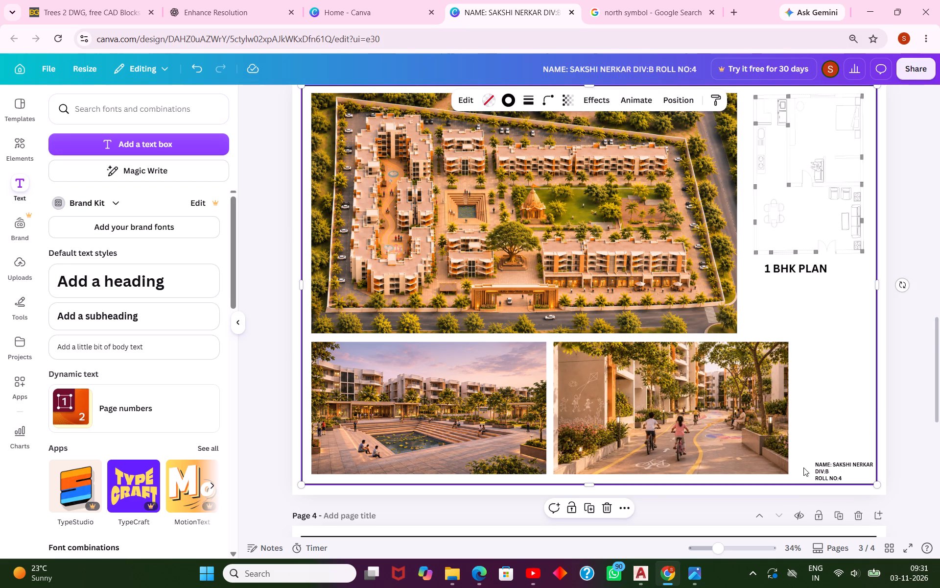
{"action": "key", "text": "Escape"}
Review the layout of all four sheets, from the page 1 floor plans to the page 4 Reimagning Chawl board.
{"action": "scroll", "coordinate": [803, 401], "scroll_direction": "down", "scroll_amount": 2}
{"action": "scroll", "coordinate": [808, 403], "scroll_direction": "up", "scroll_amount": 3}
{"action": "scroll", "coordinate": [808, 403], "scroll_direction": "down", "scroll_amount": 2}
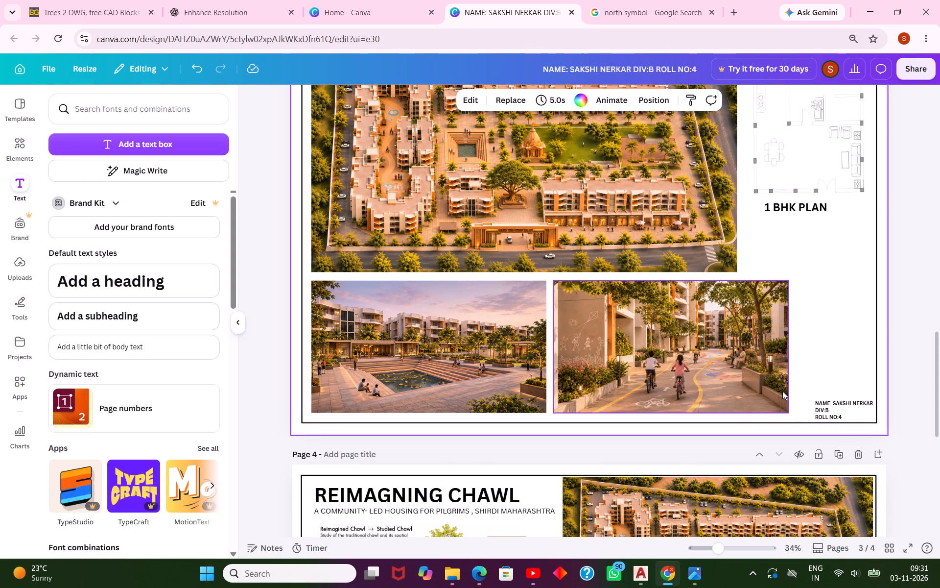
{"action": "scroll", "coordinate": [755, 419], "scroll_direction": "right", "scroll_amount": 1}
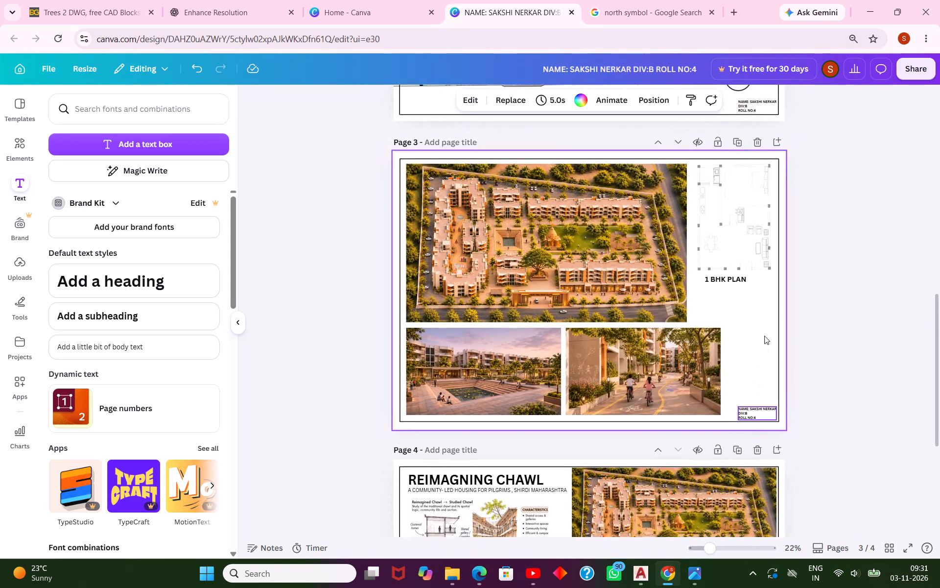
{"action": "scroll", "coordinate": [764, 336], "scroll_direction": "up", "scroll_amount": 2}
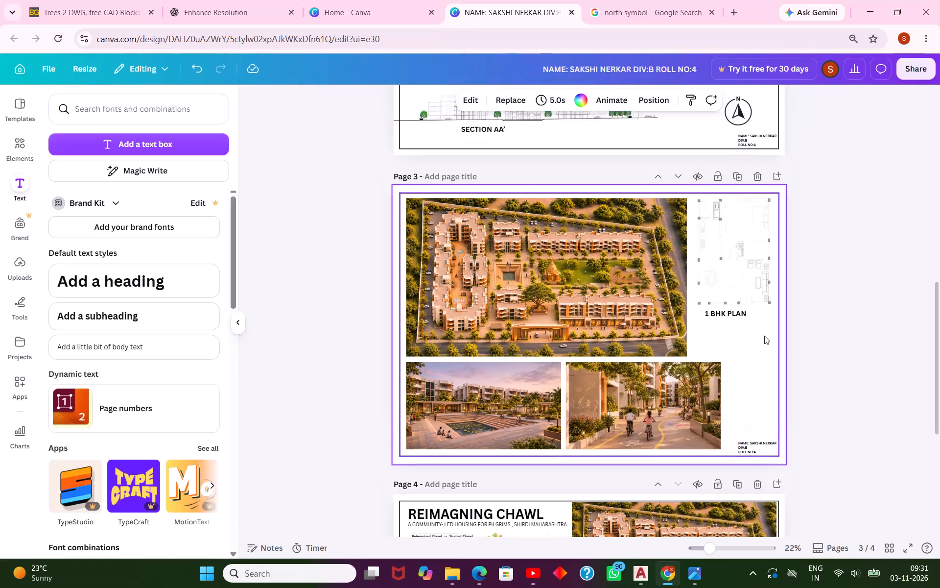
{"action": "scroll", "coordinate": [764, 336], "scroll_direction": "up", "scroll_amount": 5}
{"action": "scroll", "coordinate": [764, 336], "scroll_direction": "down", "scroll_amount": 1}
{"action": "scroll", "coordinate": [764, 336], "scroll_direction": "up", "scroll_amount": 8}
{"action": "scroll", "coordinate": [764, 336], "scroll_direction": "down", "scroll_amount": 6}
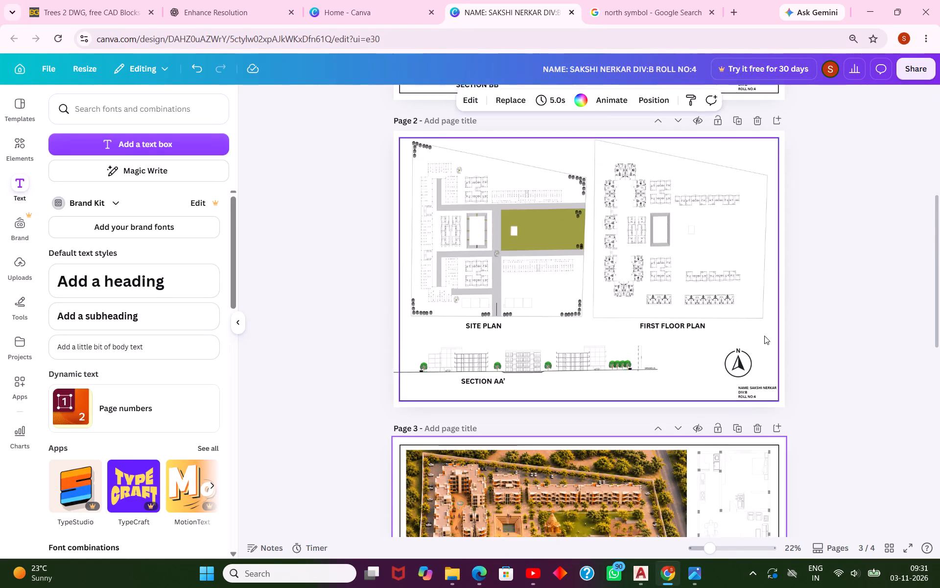
{"action": "scroll", "coordinate": [764, 336], "scroll_direction": "down", "scroll_amount": 11}
{"action": "scroll", "coordinate": [765, 335], "scroll_direction": "up", "scroll_amount": 3}
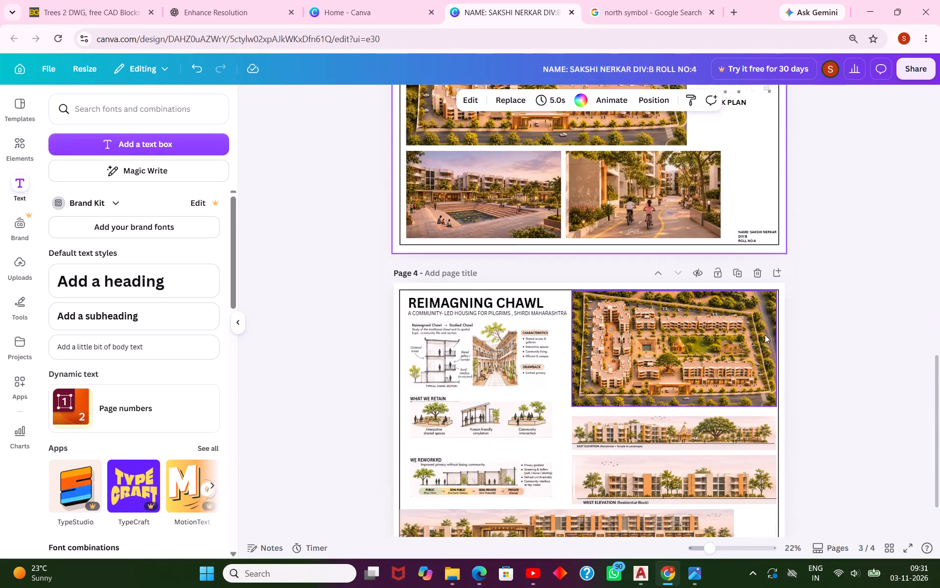
{"action": "scroll", "coordinate": [765, 335], "scroll_direction": "up", "scroll_amount": 13}
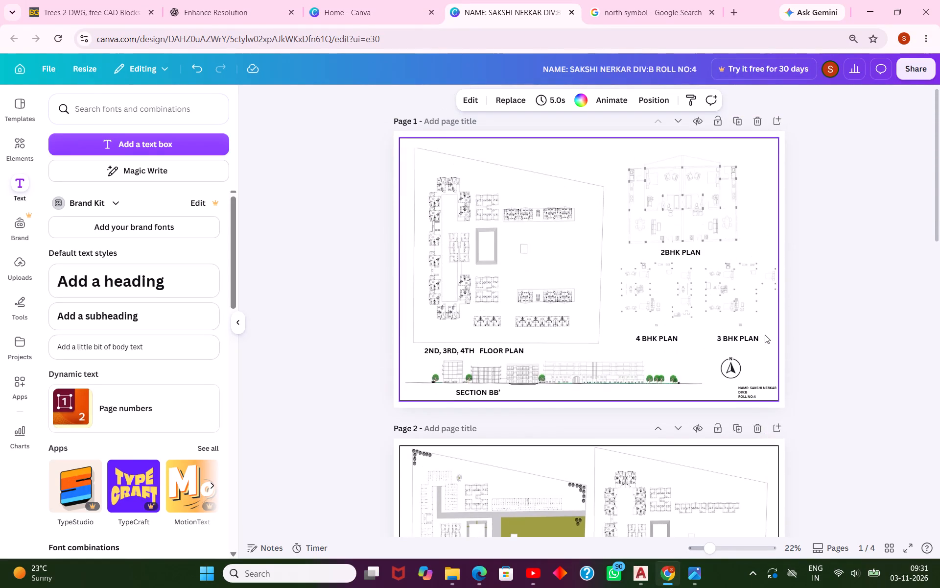
{"action": "scroll", "coordinate": [765, 335], "scroll_direction": "down", "scroll_amount": 11}
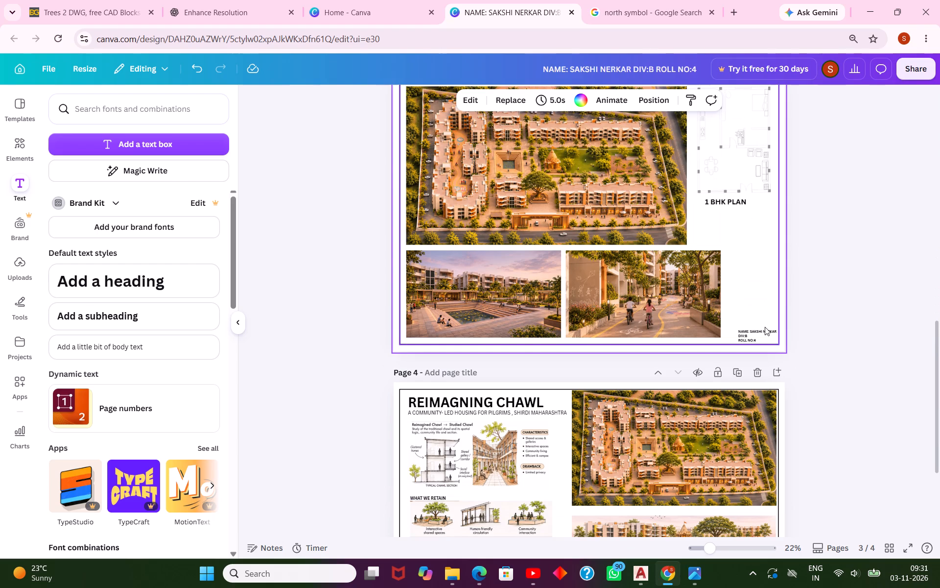
{"action": "scroll", "coordinate": [765, 327], "scroll_direction": "down", "scroll_amount": 2}
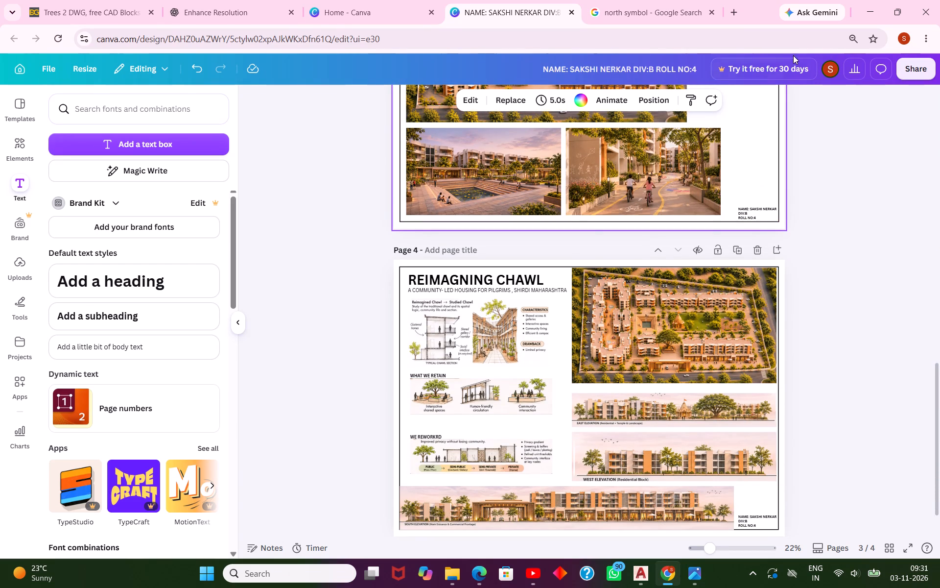
Open the design's sharing and download options.
{"action": "left_click", "coordinate": [923, 67]}
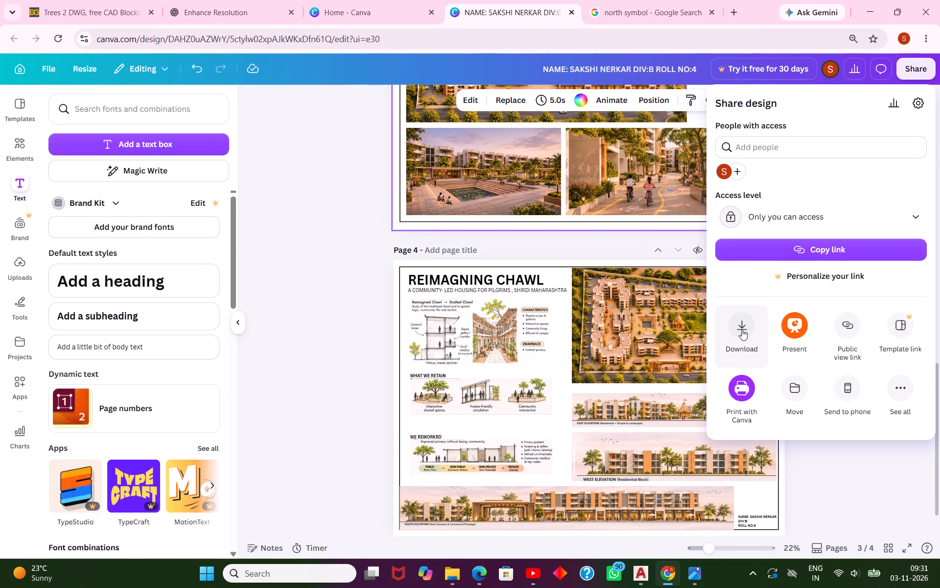
Download all pages of the design as a single PDF file, using the Digital preset.
{"action": "left_click", "coordinate": [739, 332]}
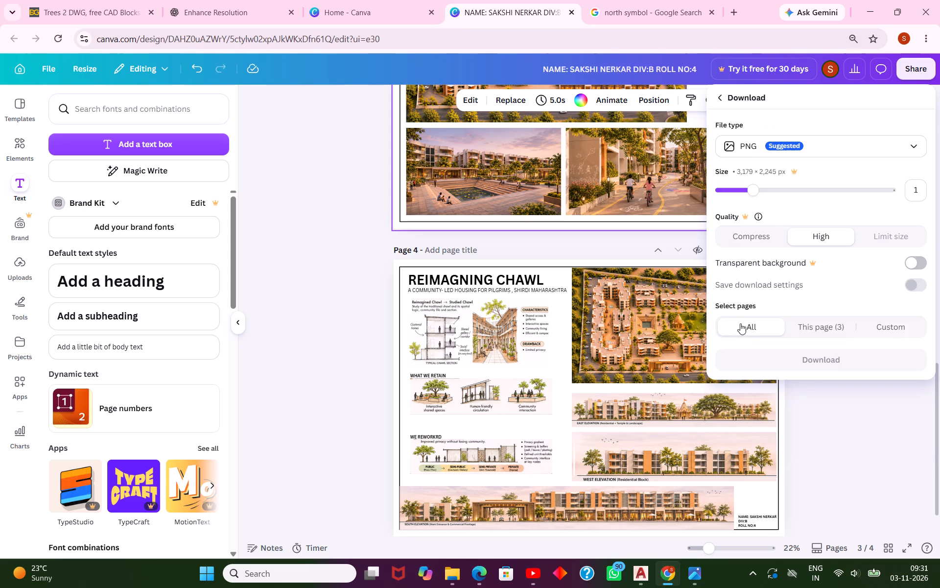
{"action": "left_click", "coordinate": [915, 145]}
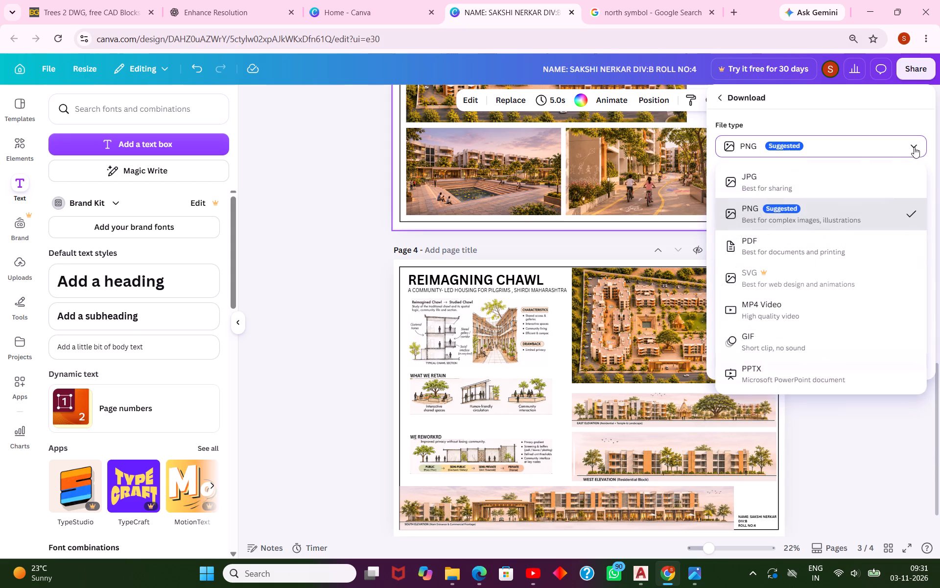
{"action": "left_click", "coordinate": [784, 242]}
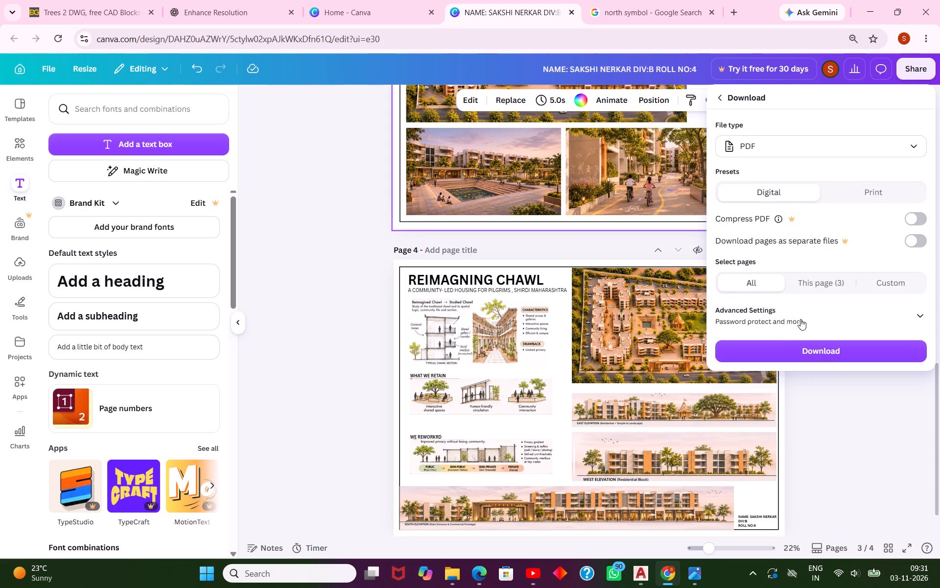